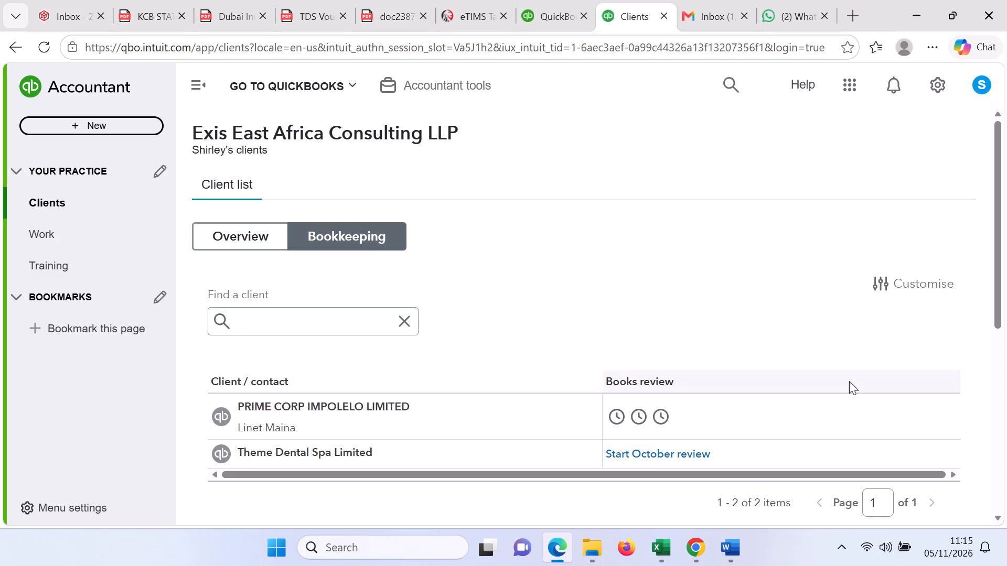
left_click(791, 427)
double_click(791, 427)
Examine the PRIME CORP IMPOLELO LIMITED client record, including its notes, shared documents and requests.
left_click(253, 408)
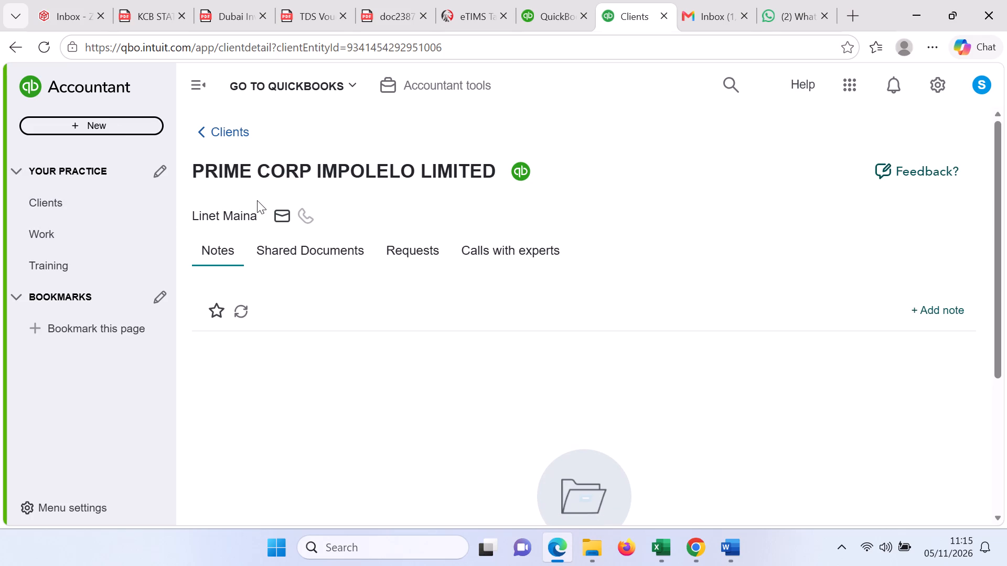
left_click(21, 172)
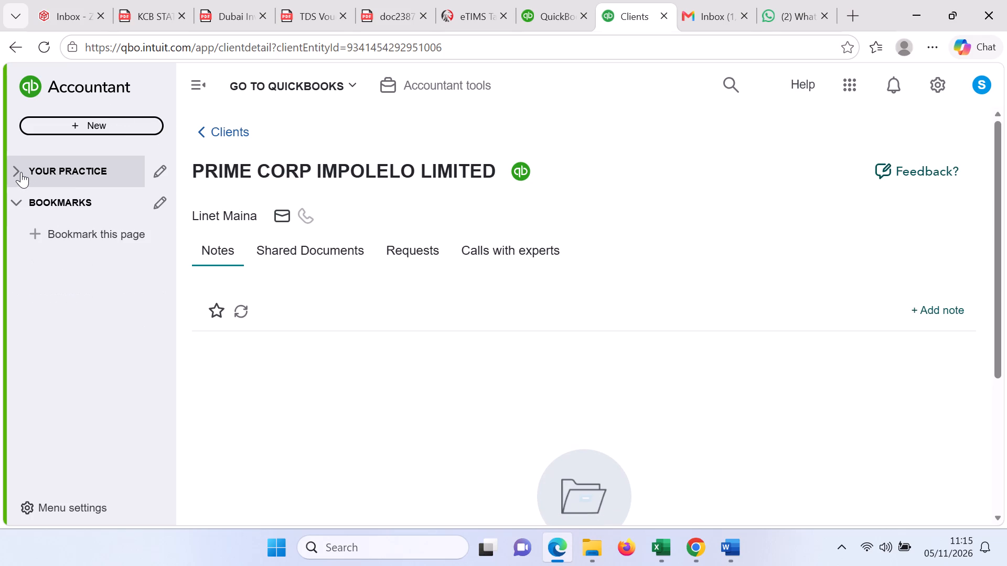
left_click(21, 172)
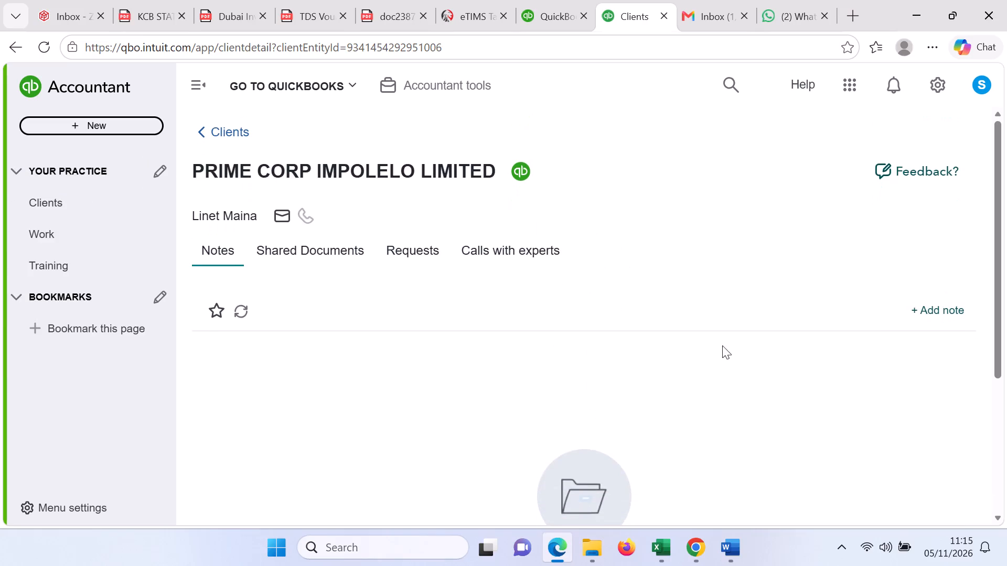
left_click(382, 173)
left_click(316, 256)
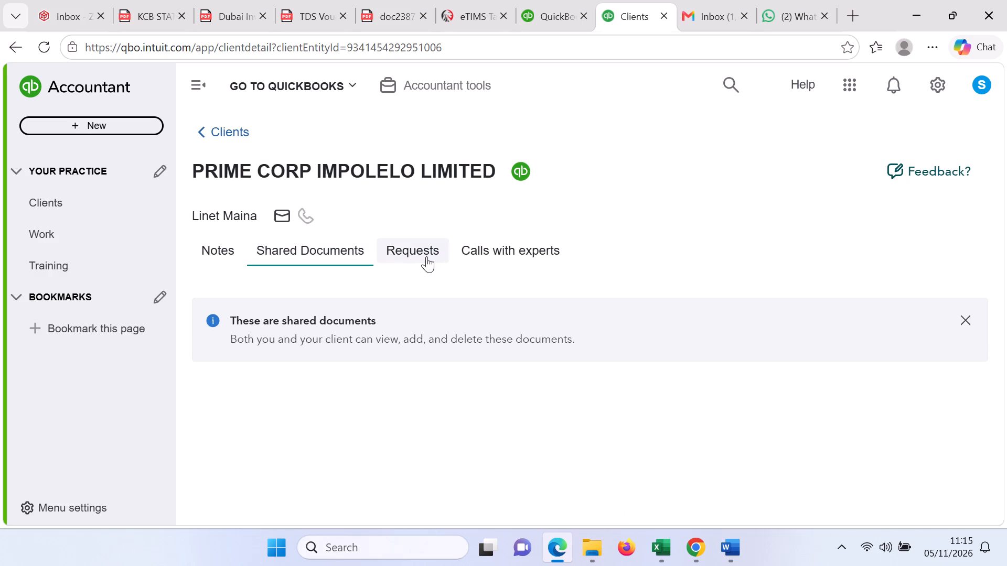
left_click(426, 256)
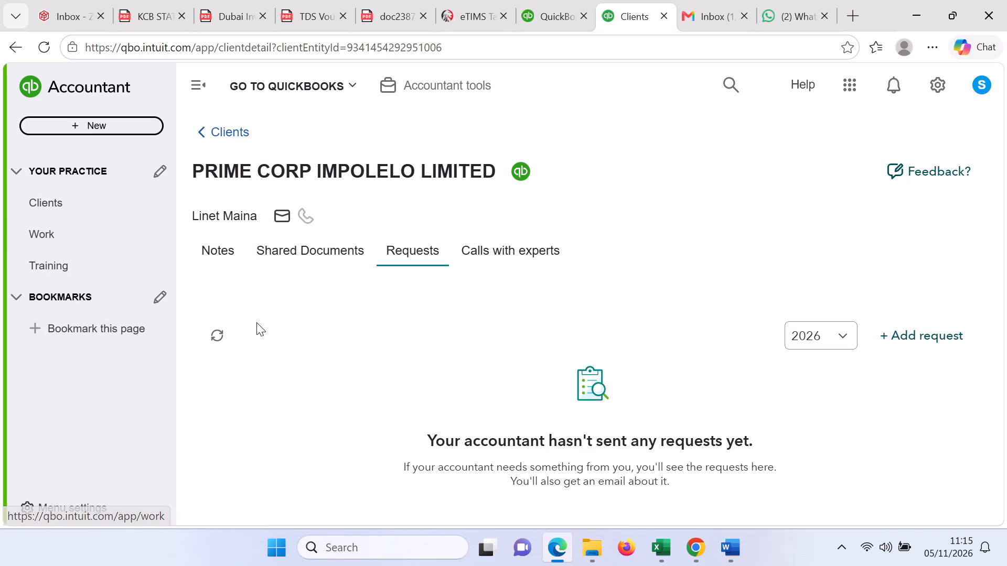
left_click(50, 201)
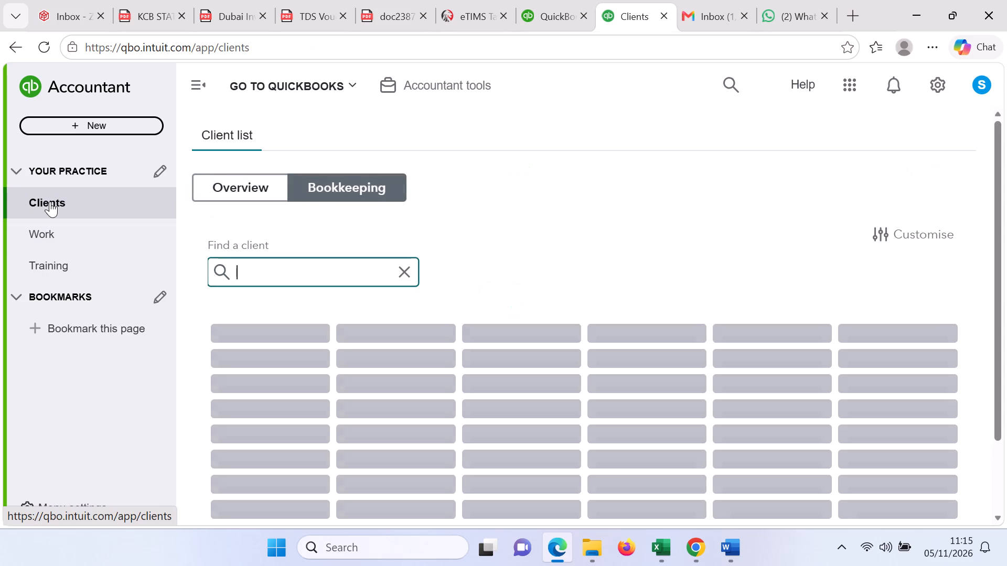
left_click(337, 409)
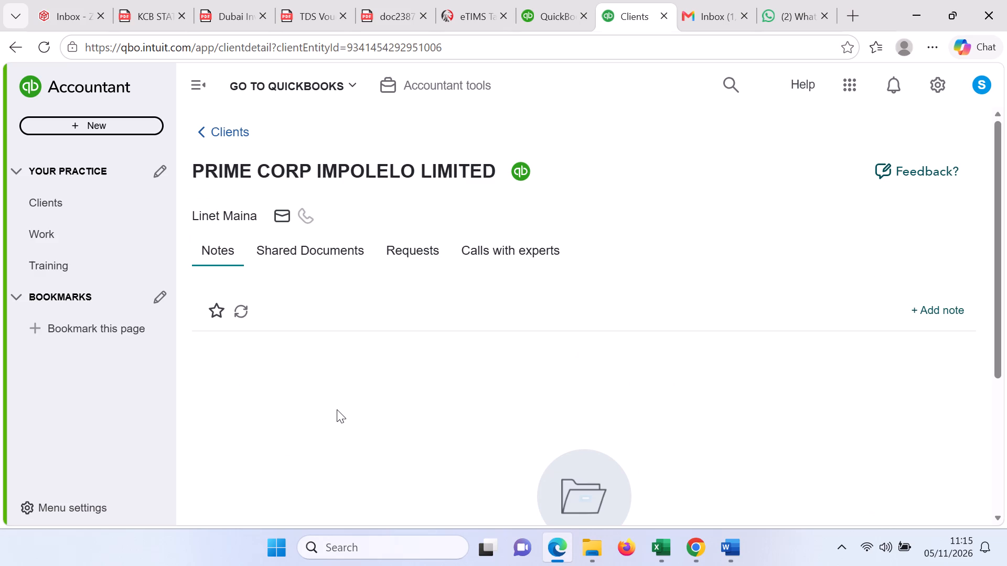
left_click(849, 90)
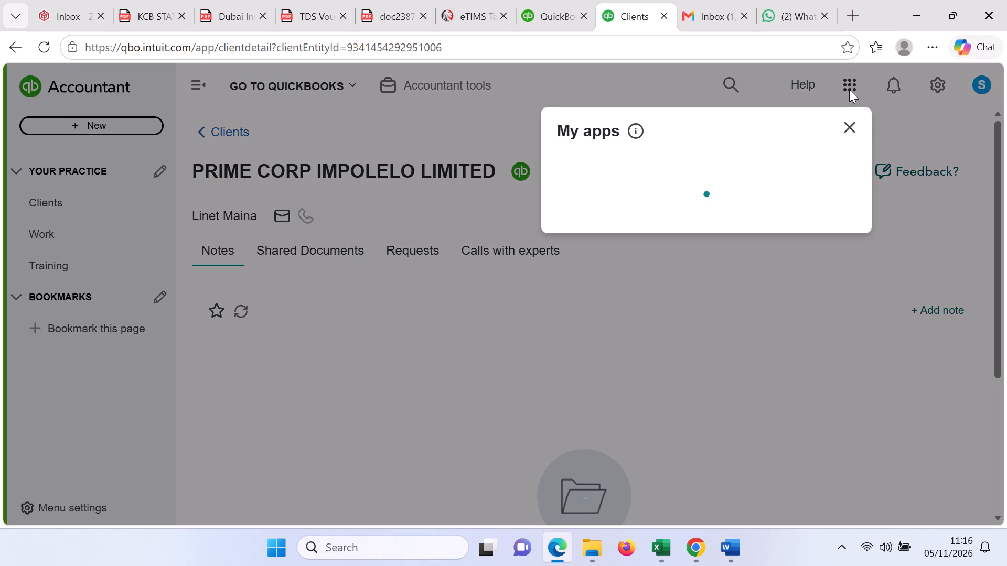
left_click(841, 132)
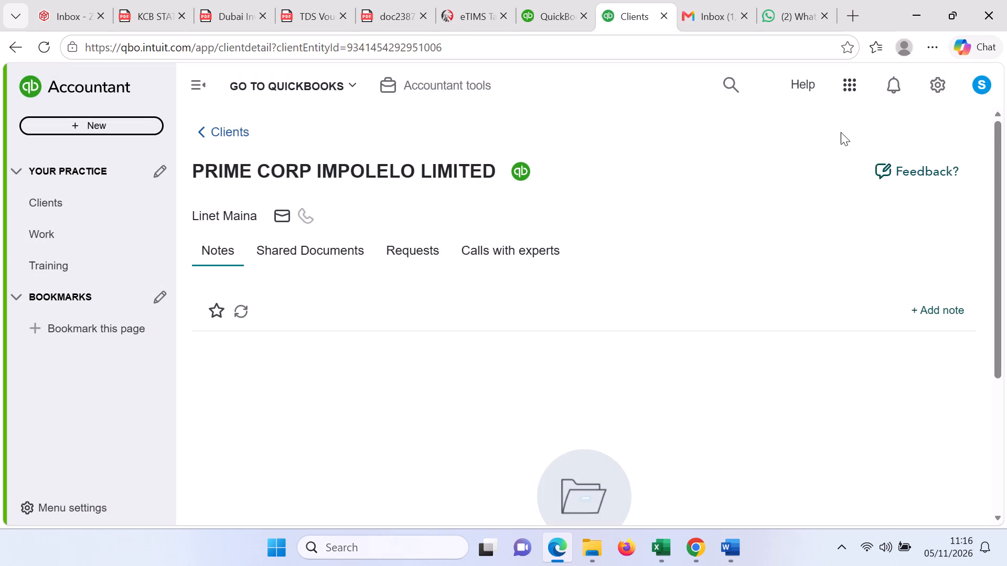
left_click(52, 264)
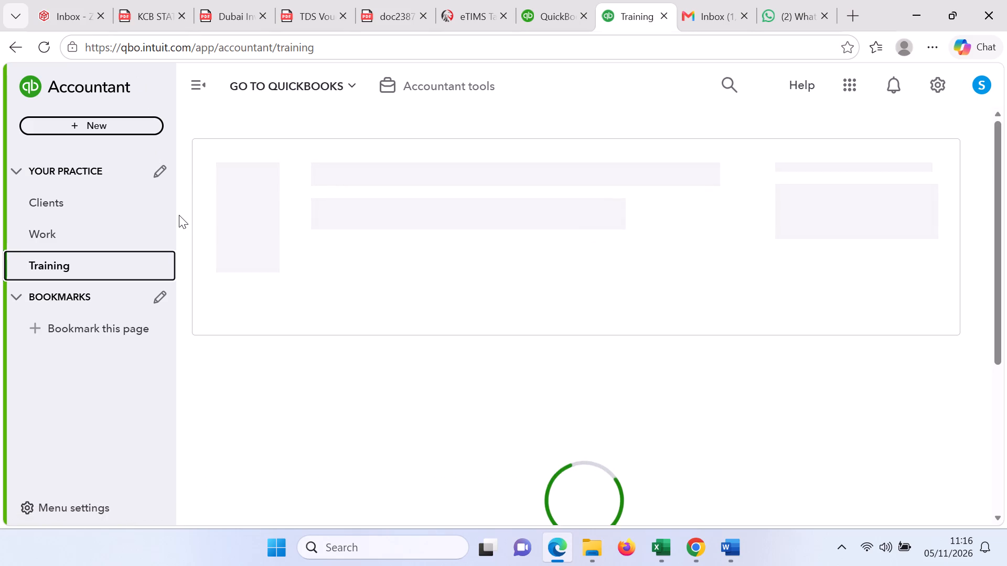
Filter the practice's Work page to PRIME CORP IMPOLELO LIMITED and Me, with the From QuickBooks actions switched off.
left_click(62, 237)
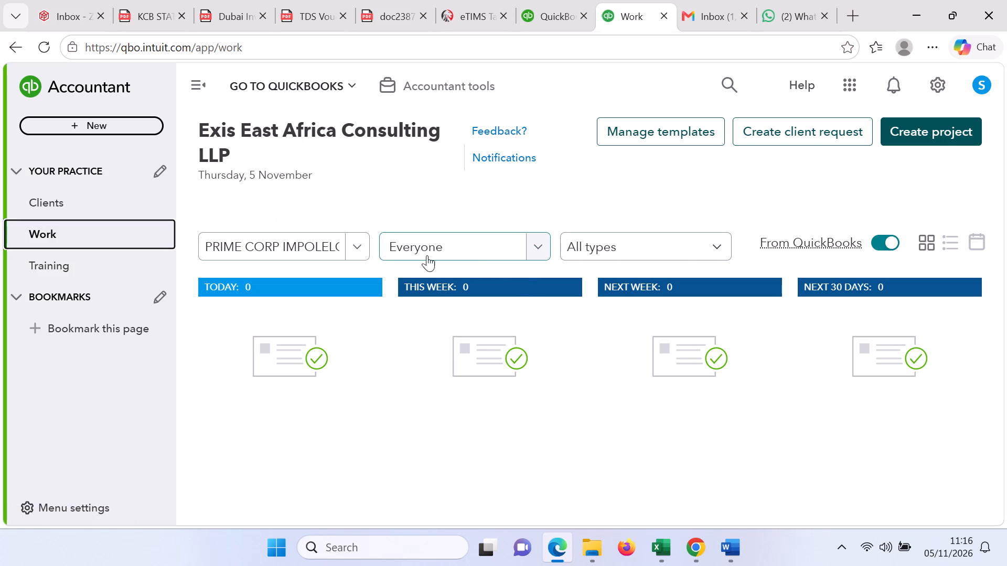
left_click(353, 255)
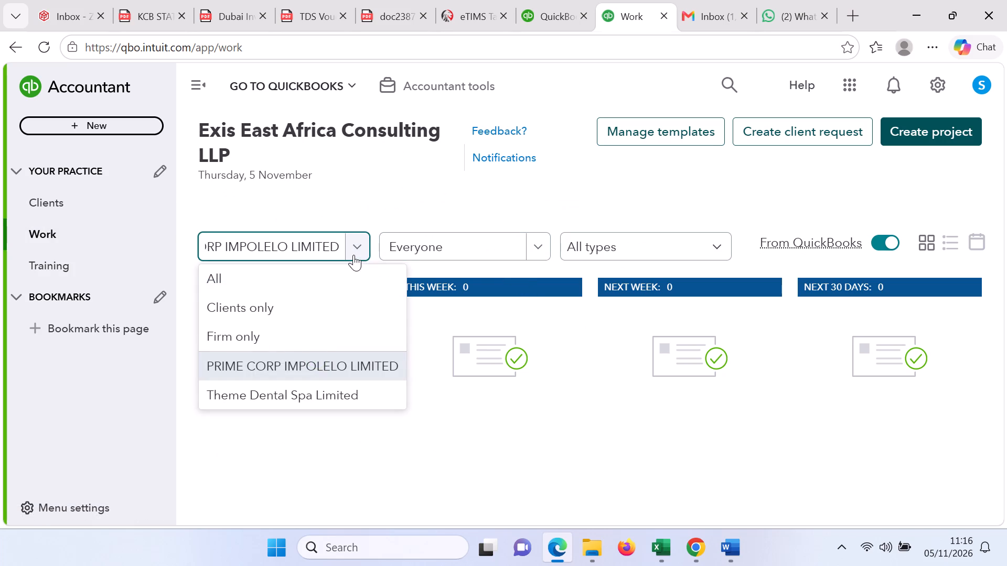
left_click(339, 372)
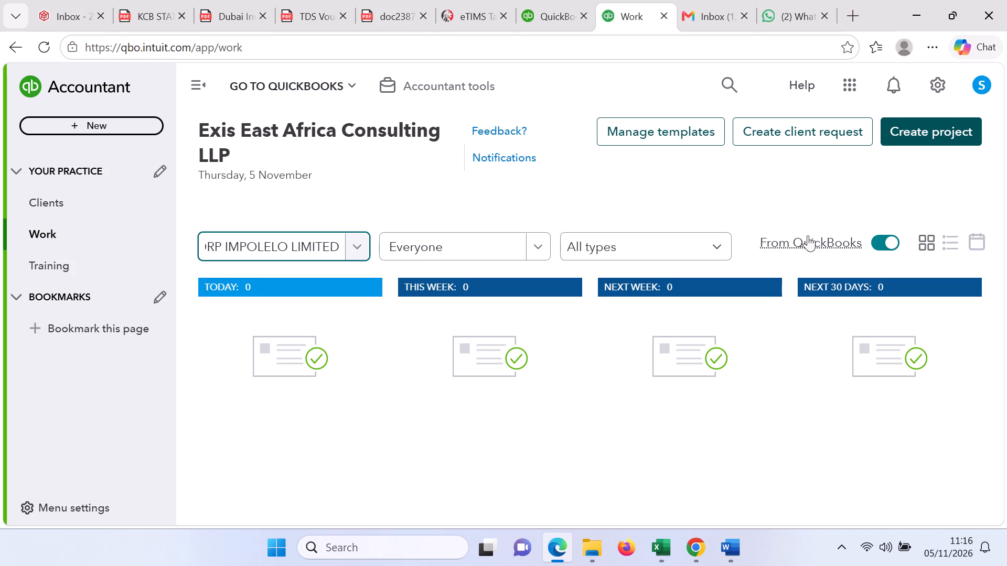
left_click(786, 241)
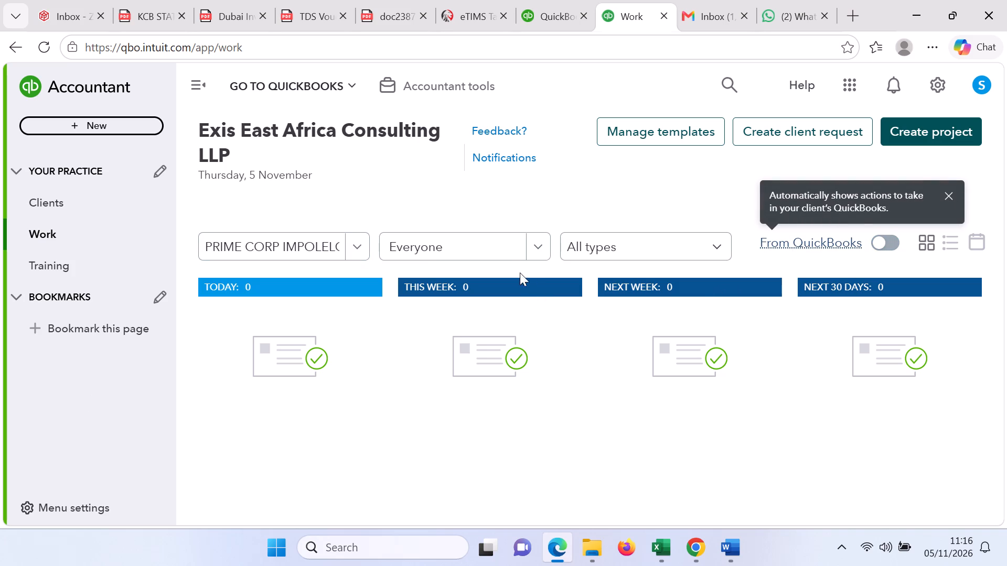
left_click(515, 257)
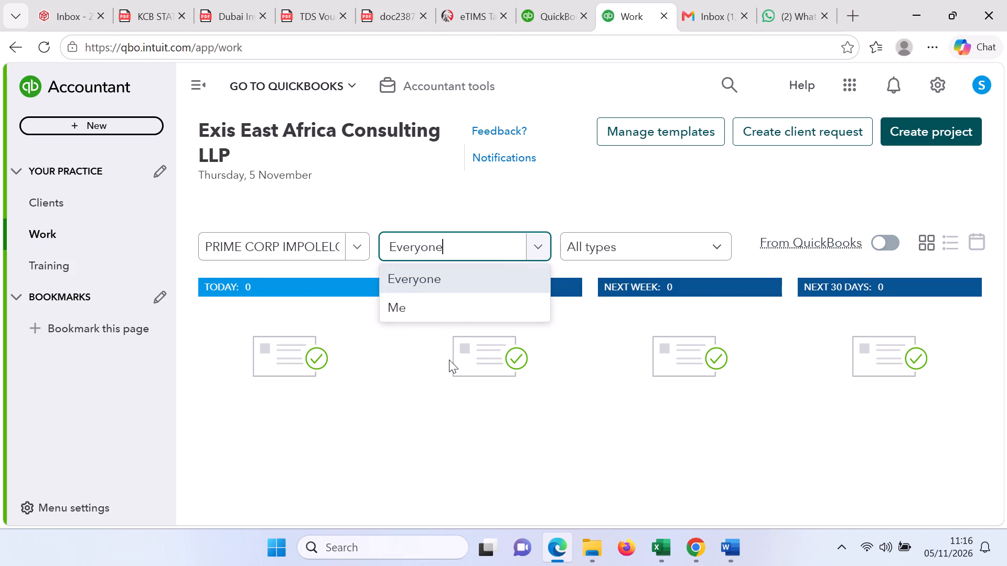
left_click(451, 310)
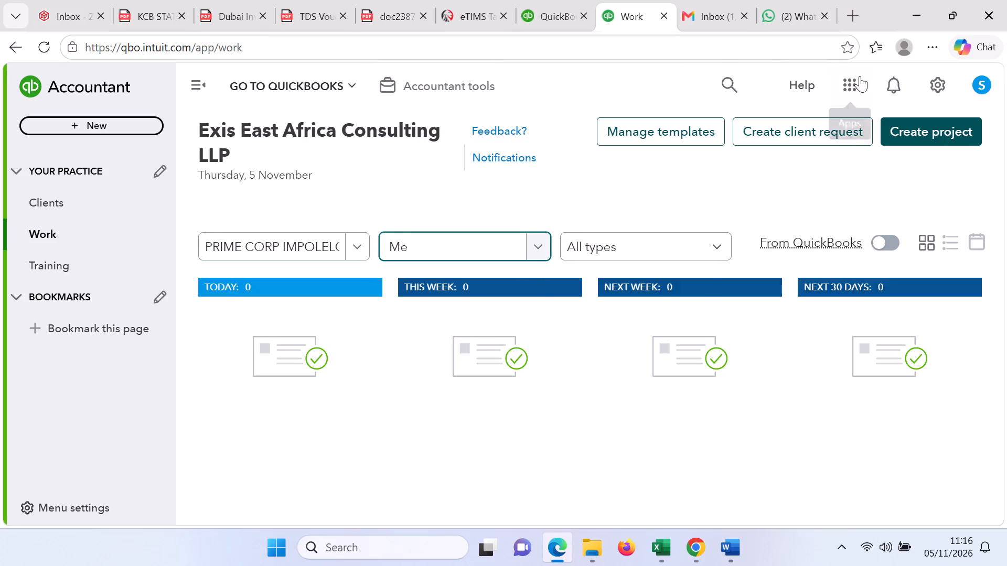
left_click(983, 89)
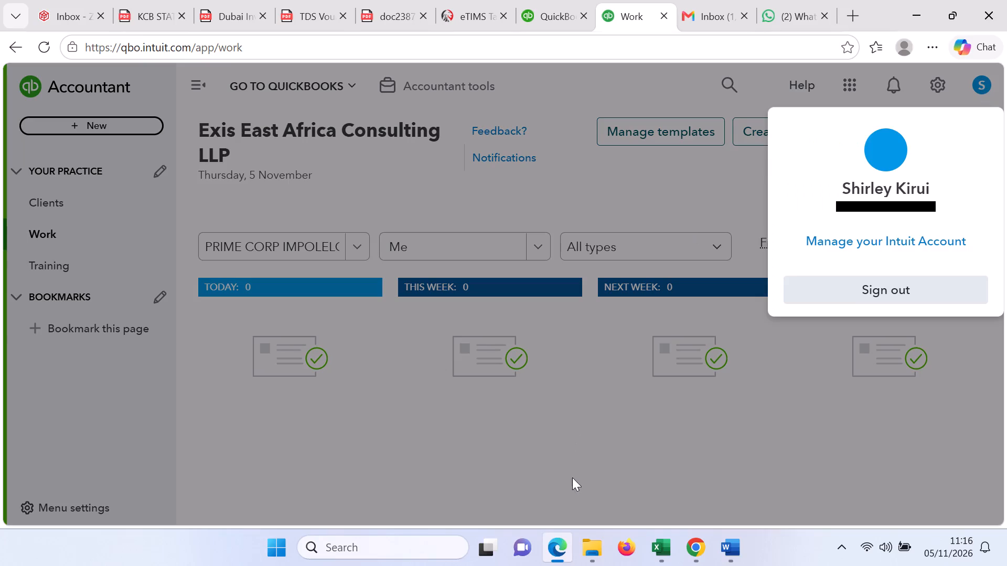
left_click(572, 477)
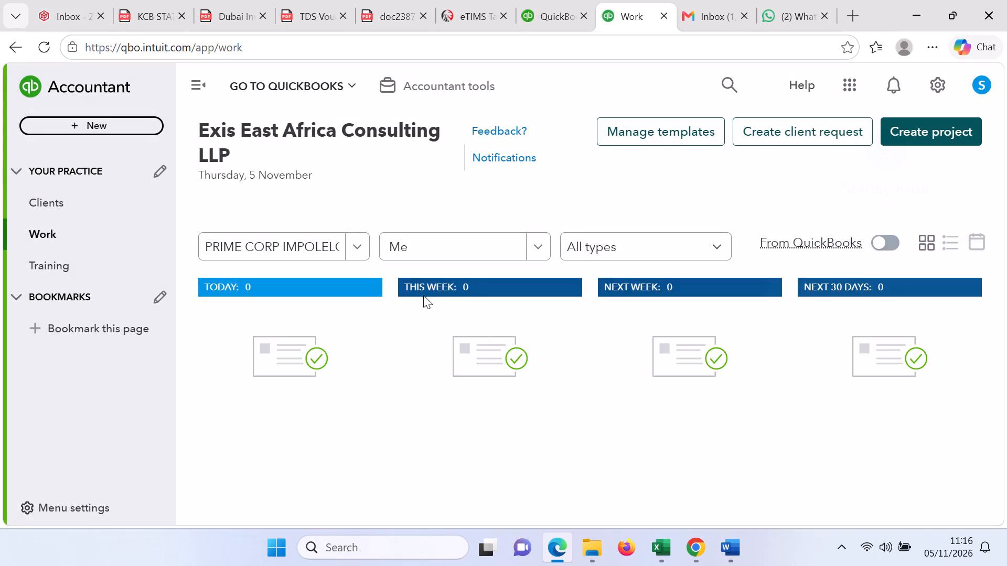
Go to the QuickBooks company of PRIME CORP IMPOLELO LIMITED and dismiss the apps introduction on its homepage.
left_click(334, 83)
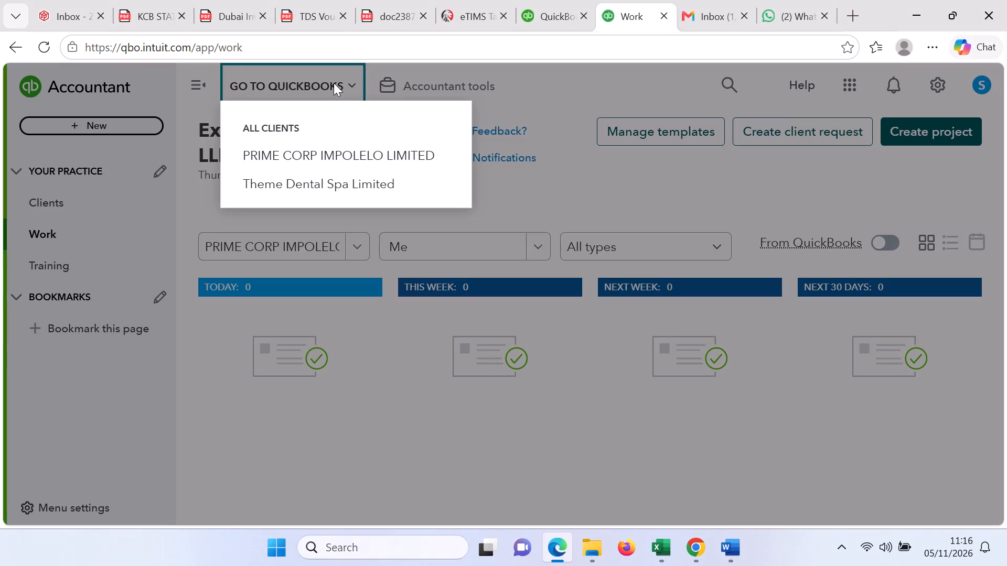
left_click(330, 151)
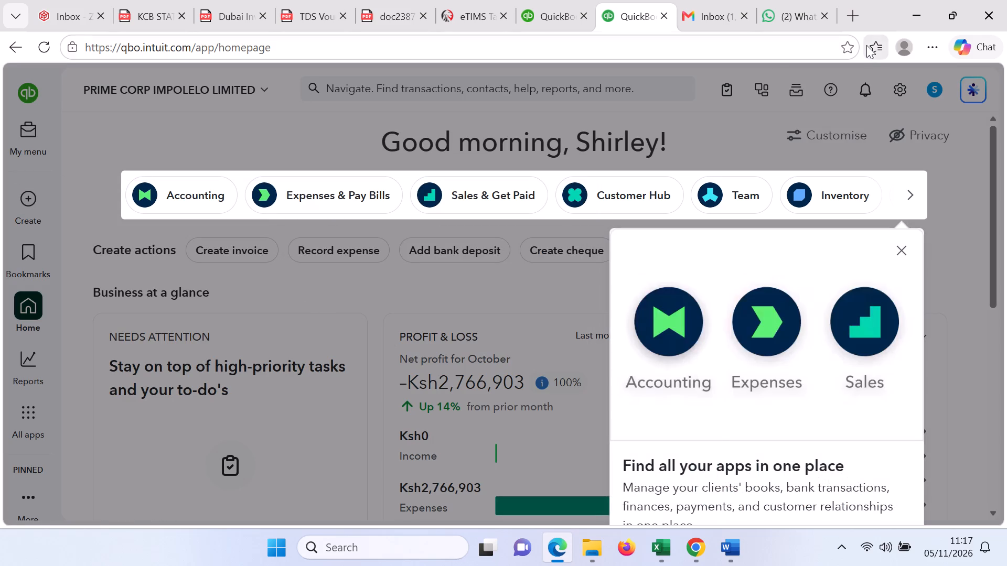
left_click(663, 546)
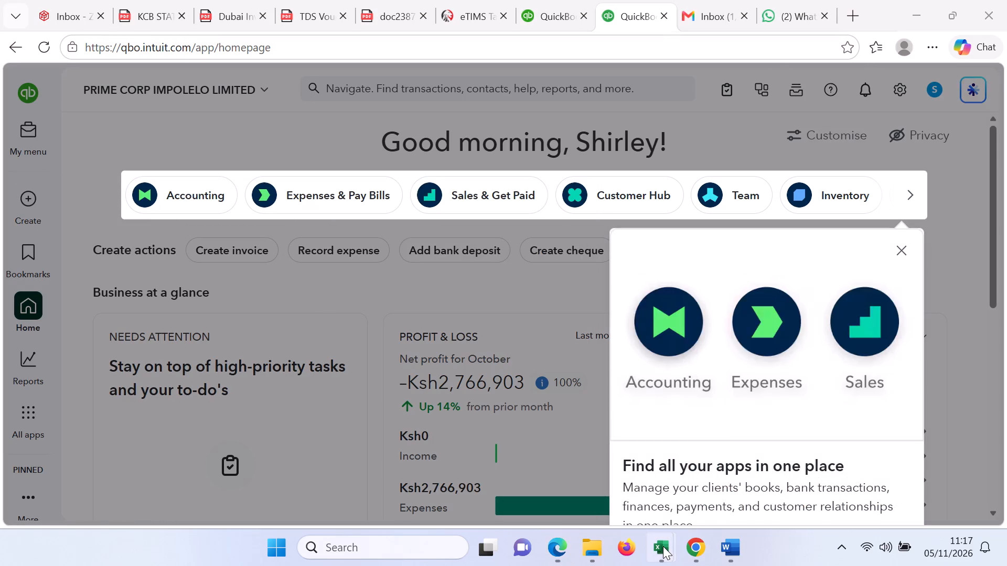
left_click(663, 546)
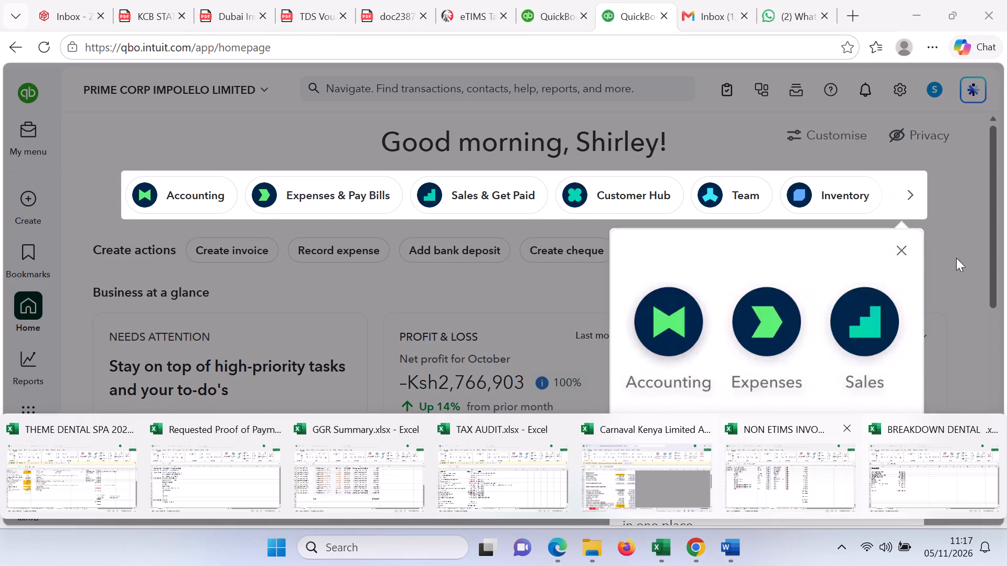
left_click(901, 249)
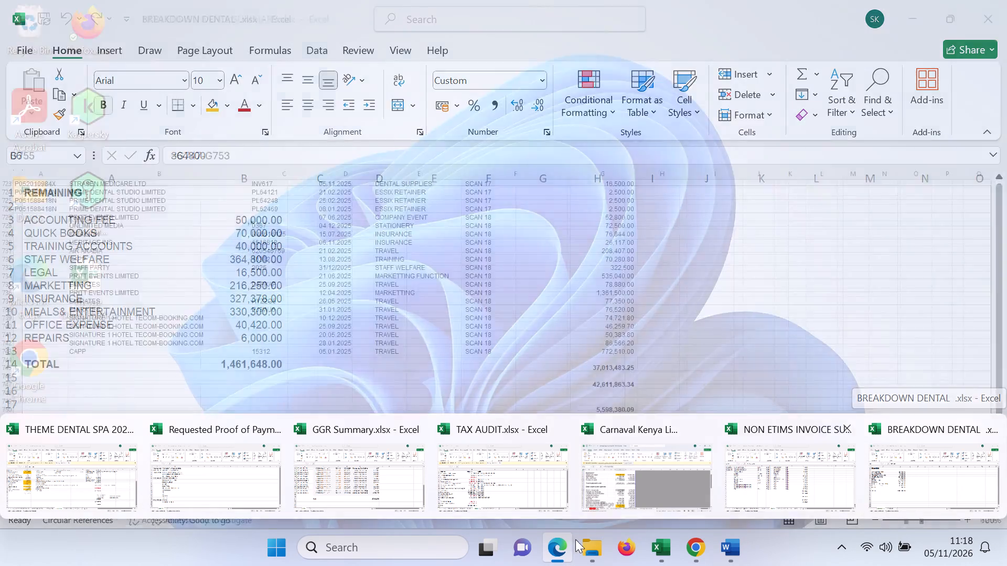
Search the computer for purchases and open PRIMCOP PURCHASES JAN-JULY 2026 final.xlsx in Excel, updating its external links.
left_click(392, 556)
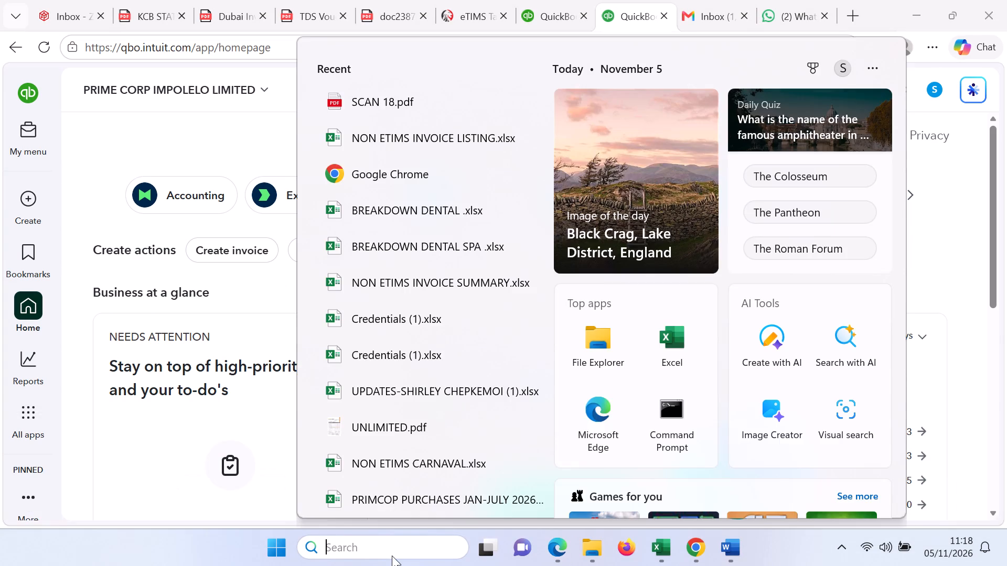
type("purchases")
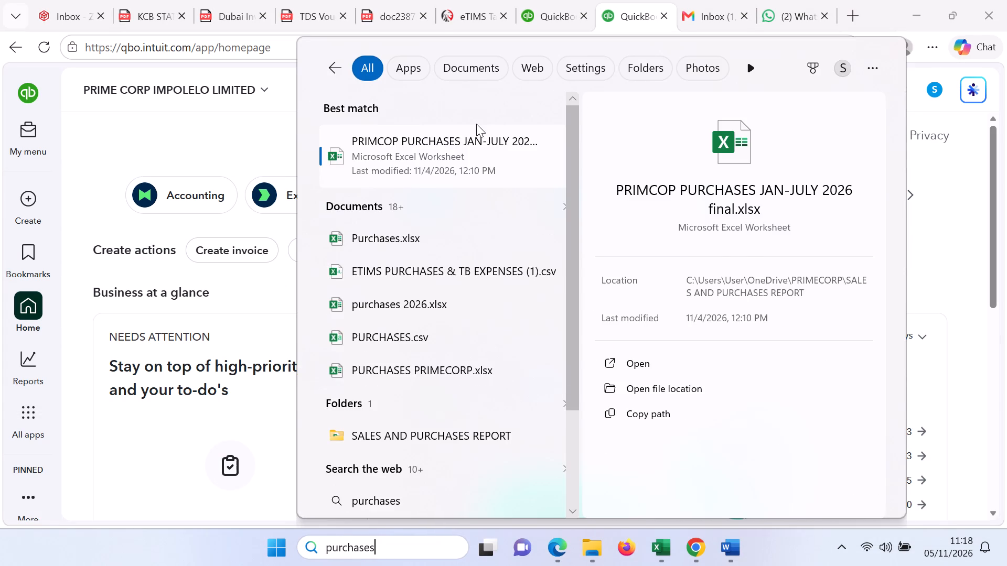
double_click(472, 140)
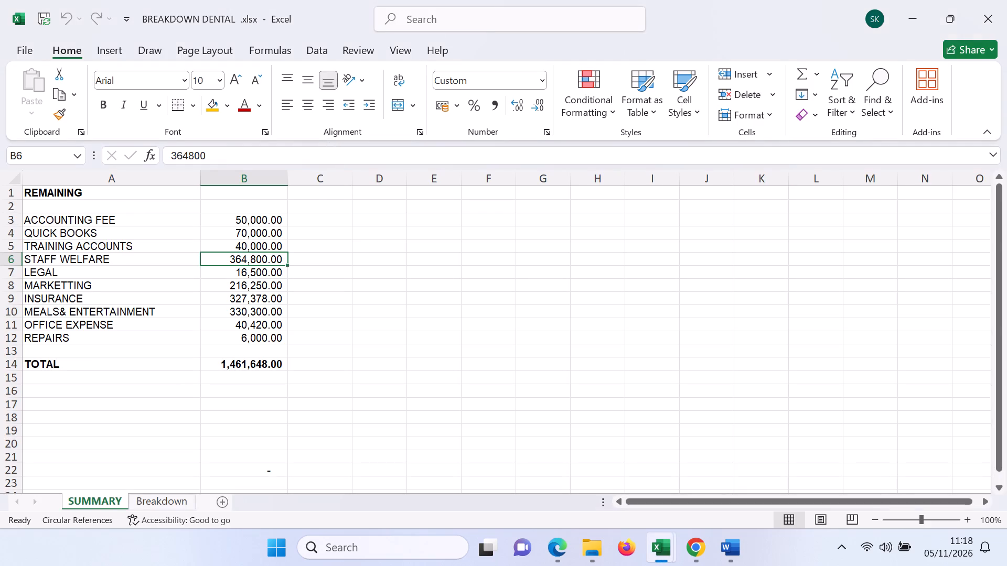
double_click(414, 302)
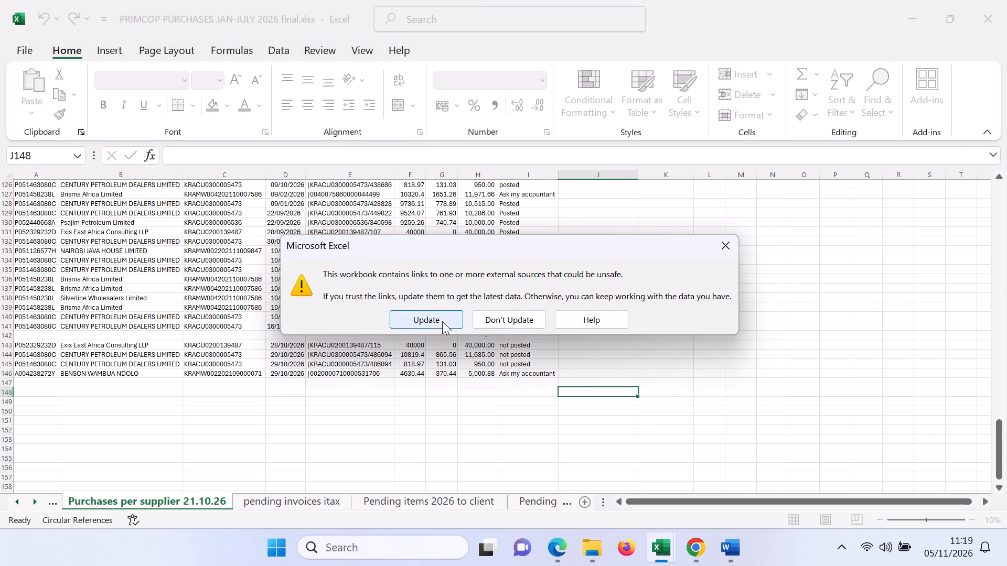
left_click(442, 321)
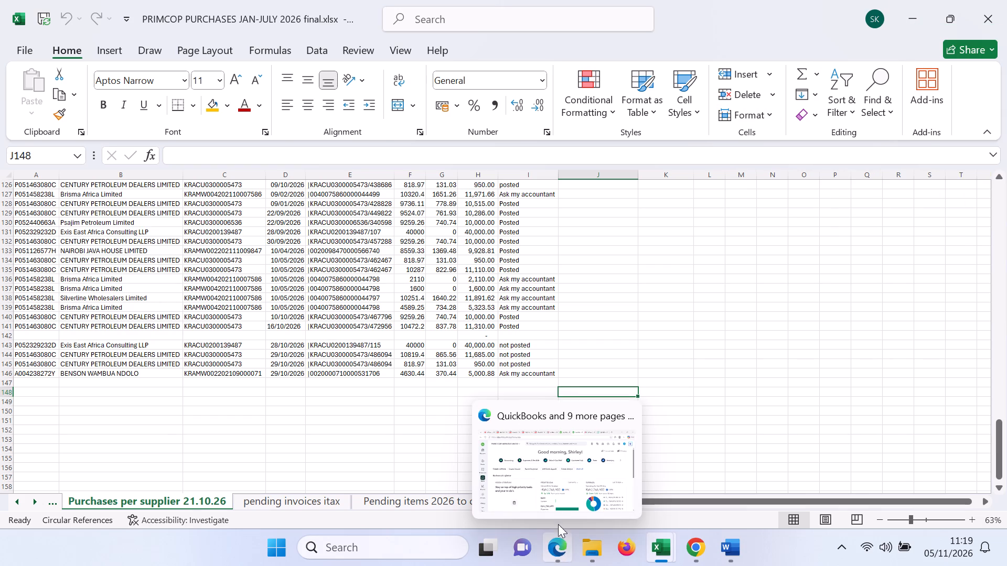
Switch back to QuickBooks in Edge and arrange its window side by side with the purchases workbook.
left_click(543, 464)
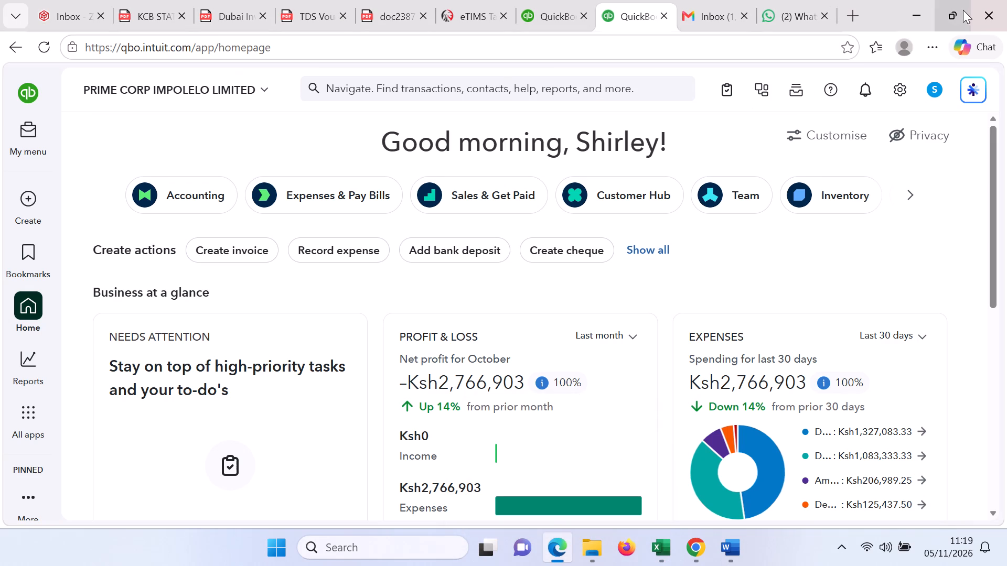
left_click(845, 66)
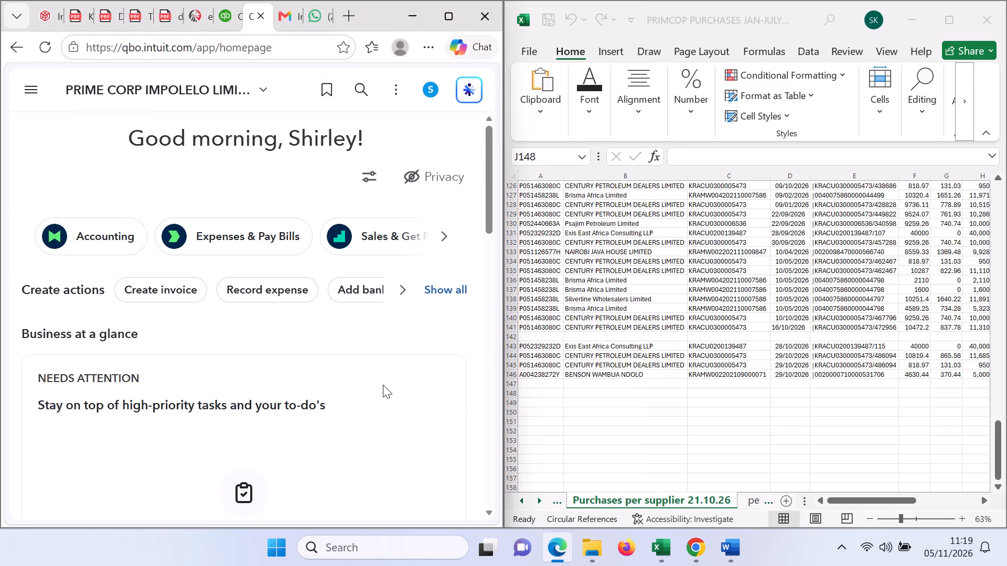
Open a new journal entry for PRIME CORP IMPOLELO LIMITED.
left_click(37, 91)
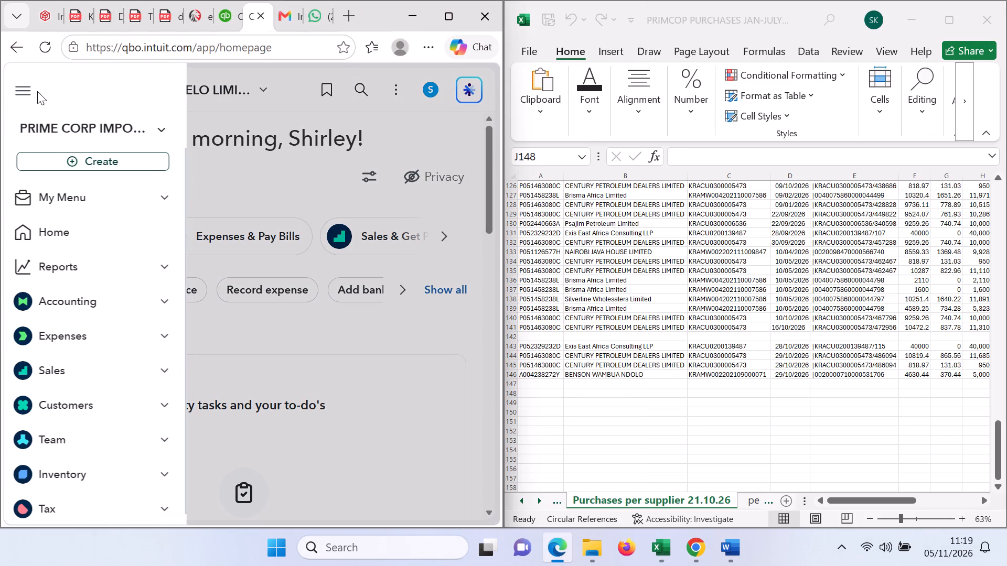
left_click(65, 164)
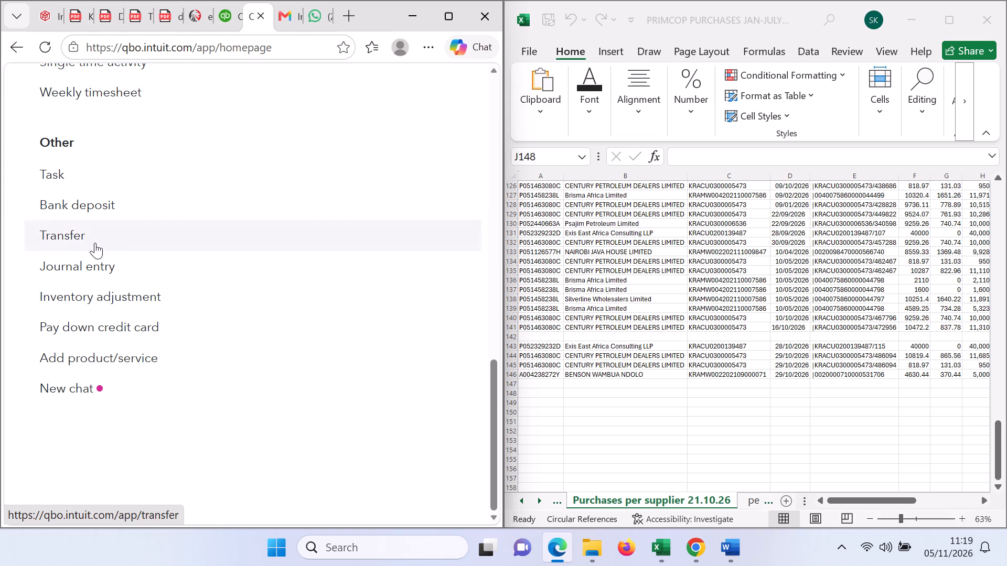
left_click(94, 262)
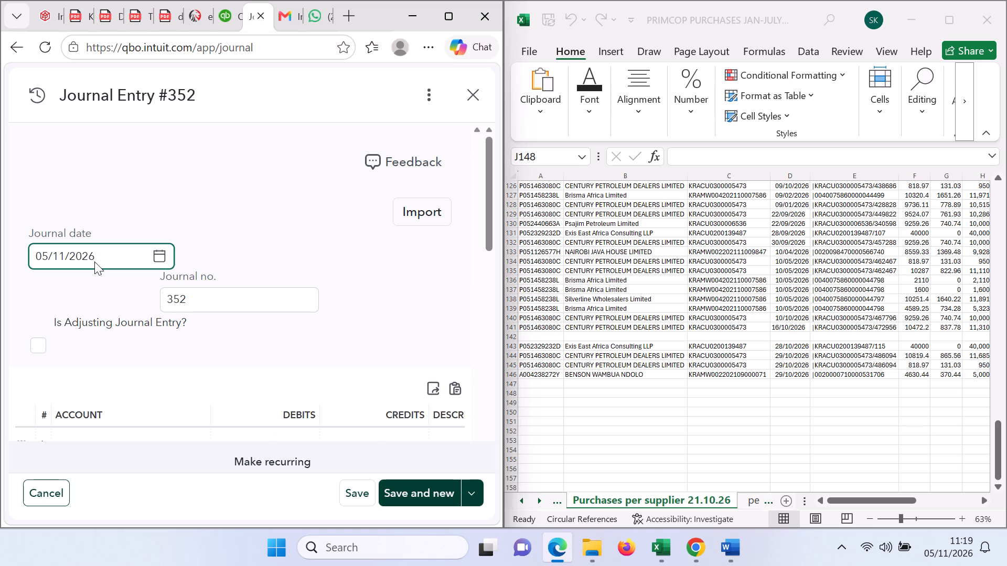
Set the journal date to 28 October 2026.
left_click(160, 262)
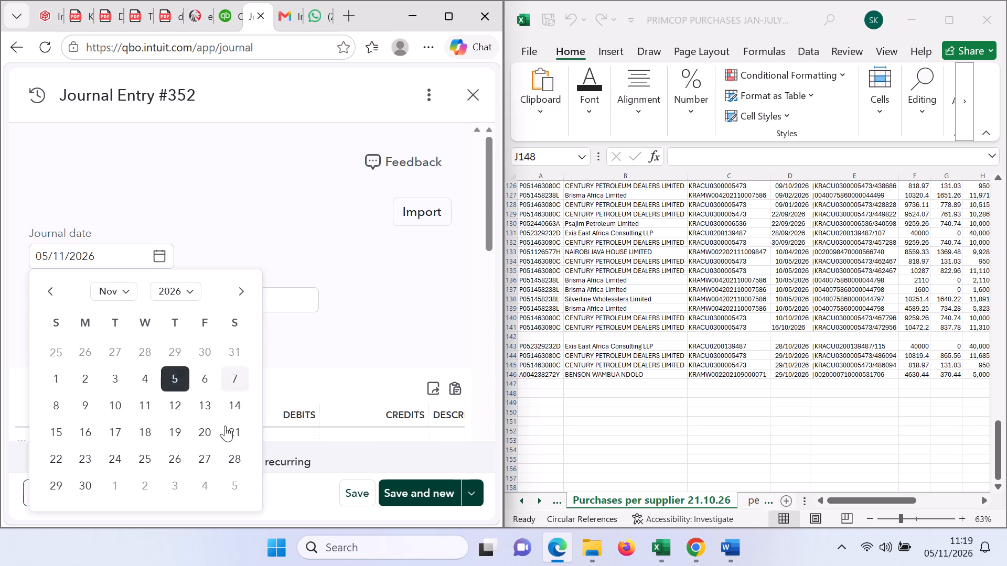
left_click(123, 292)
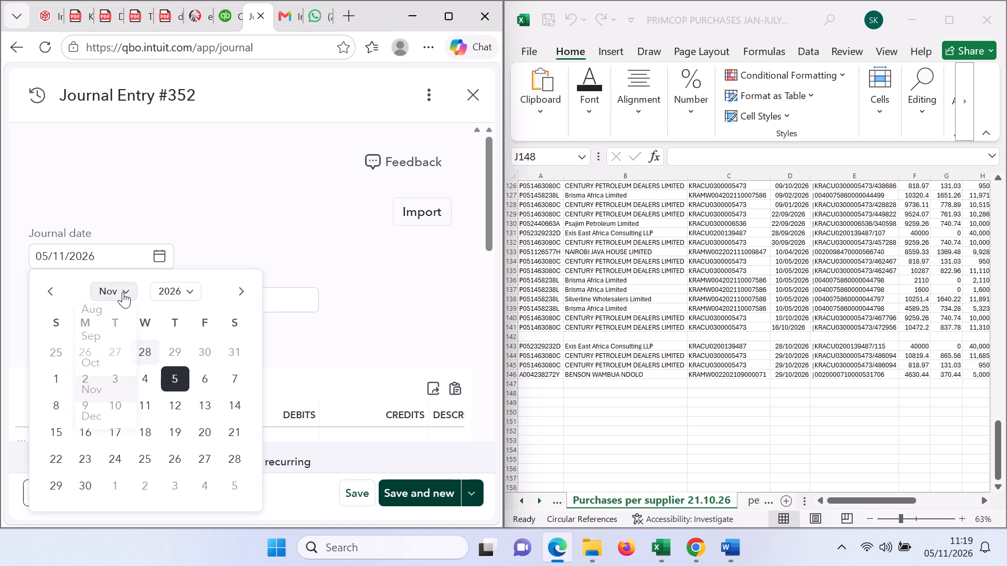
left_click(106, 359)
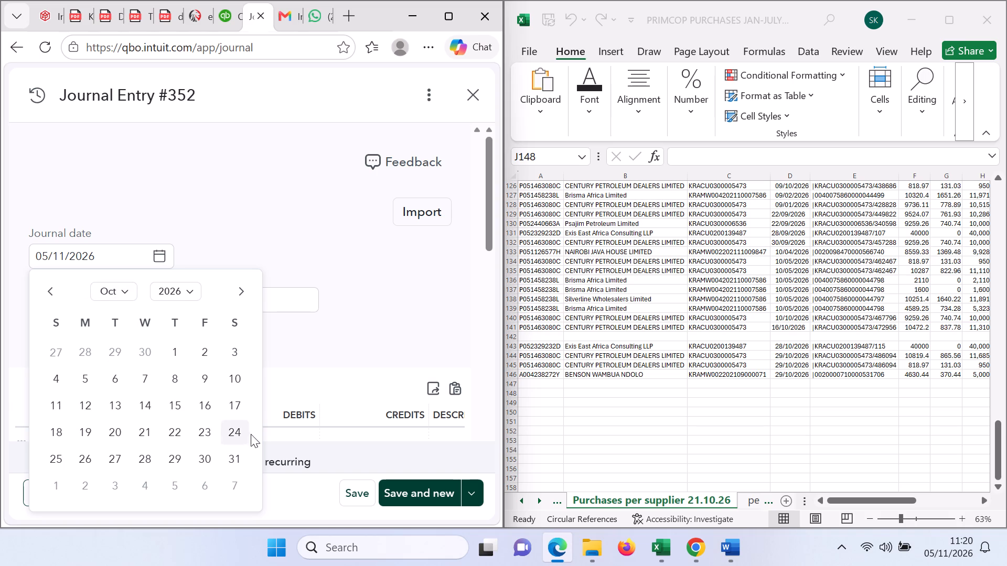
left_click(149, 457)
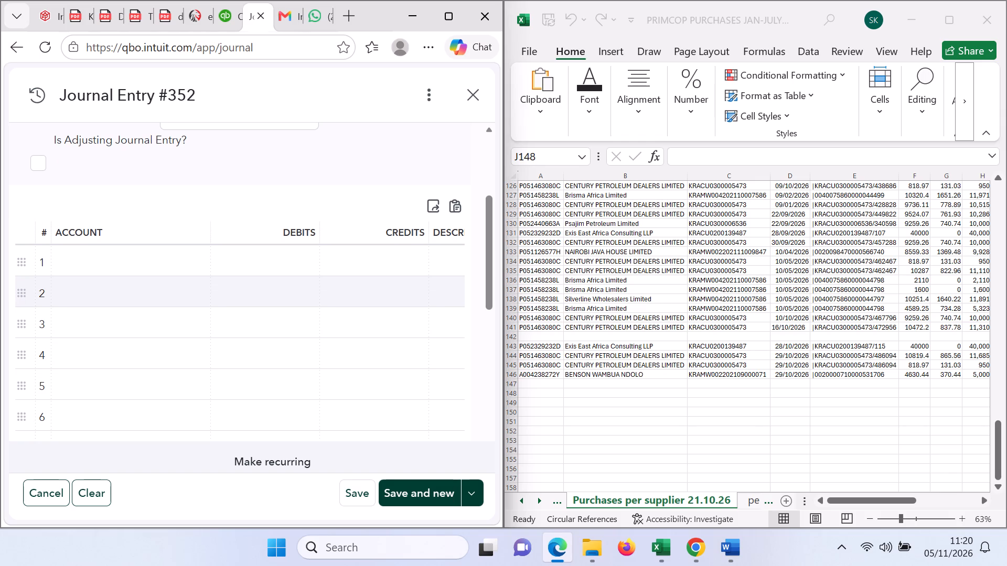
Choose motor vehicle expense as the account on line 1 of the journal entry.
left_click(117, 268)
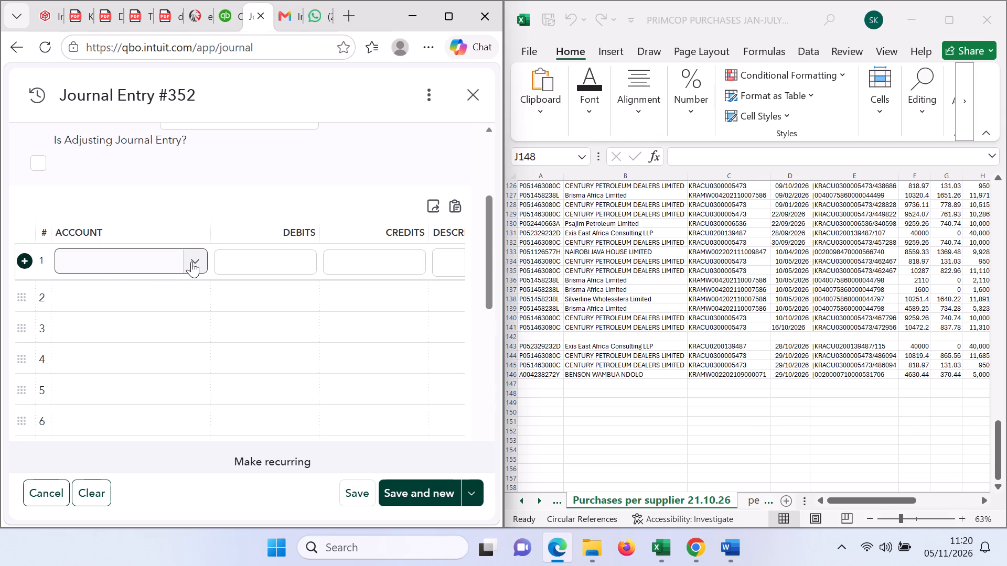
left_click(192, 262)
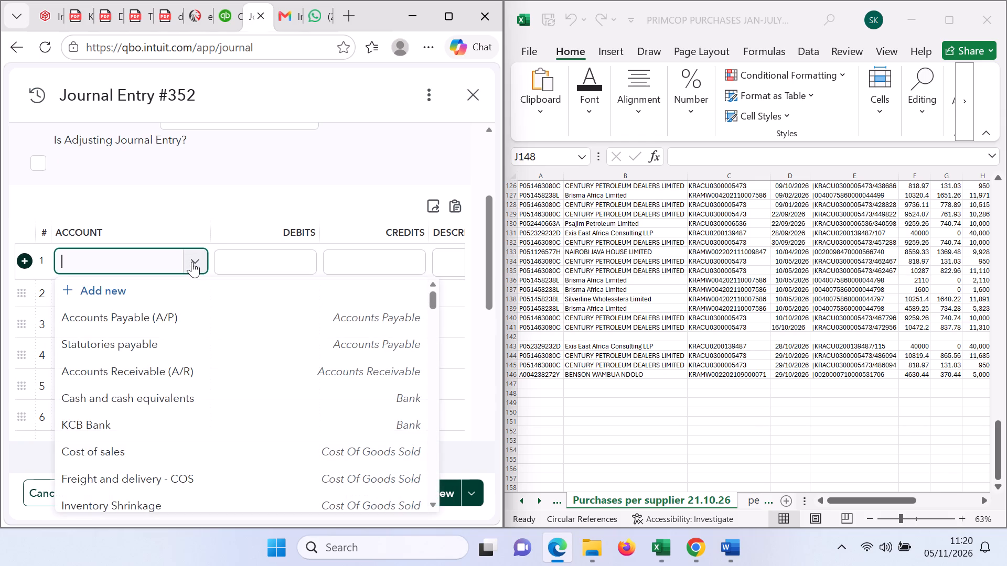
type("exis")
key("BackSpace")
key("BackSpace")
key("BackSpace")
key("BackSpace")
key("c")
key("BackSpace")
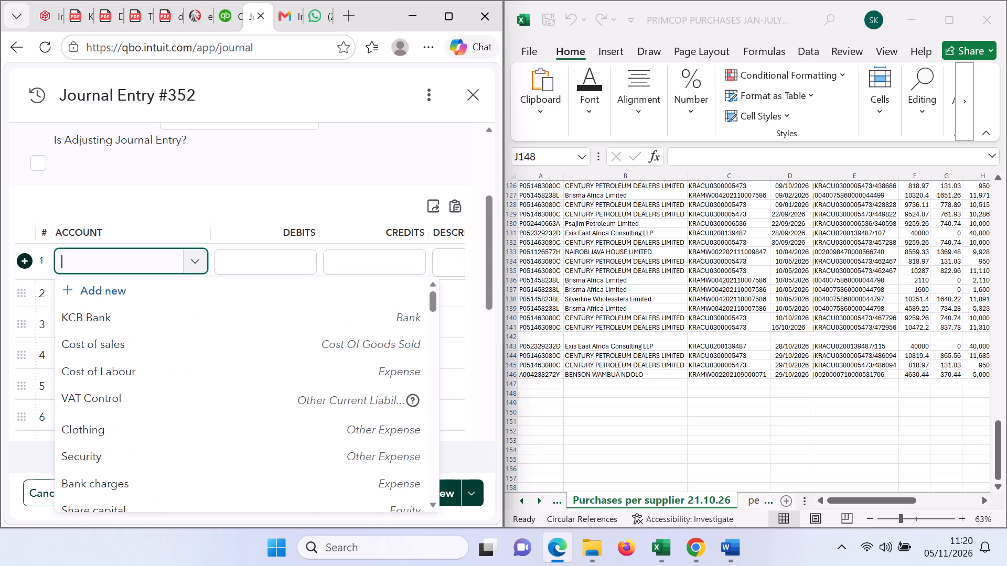
type("mo")
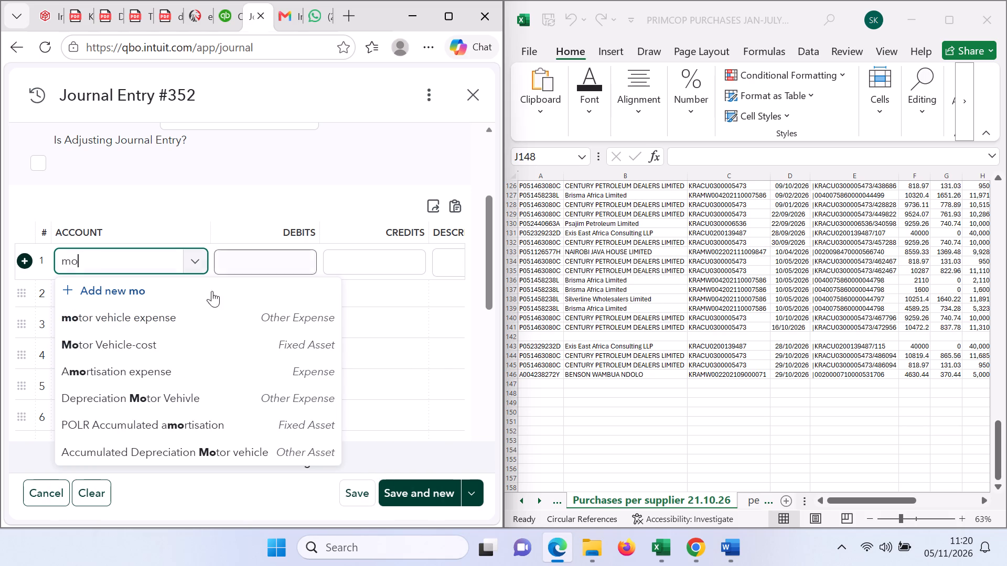
left_click(163, 317)
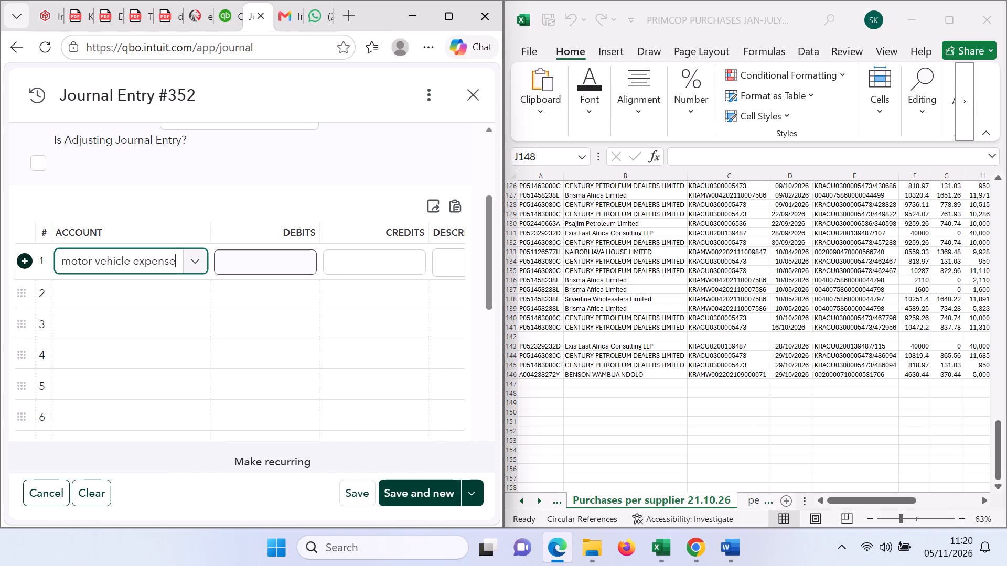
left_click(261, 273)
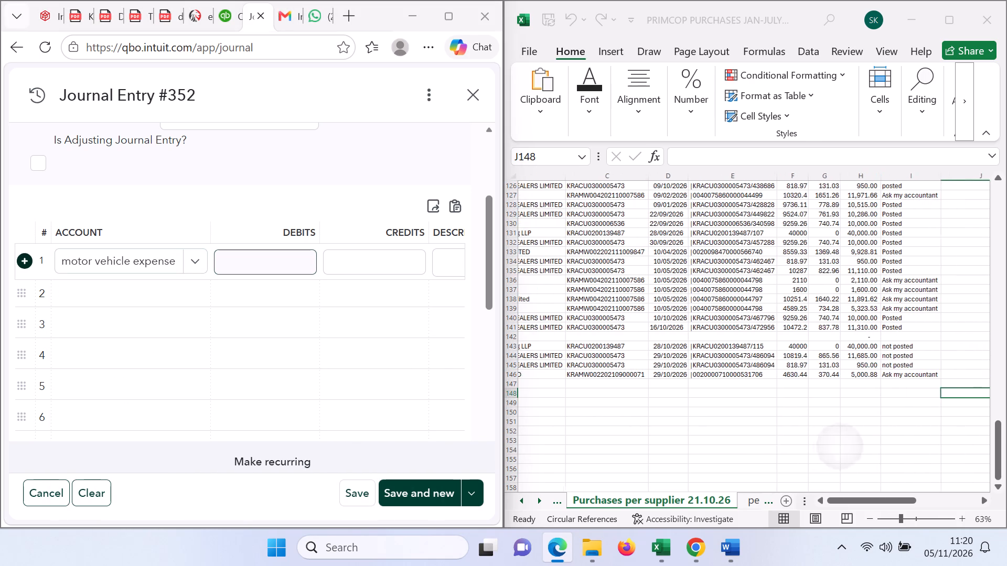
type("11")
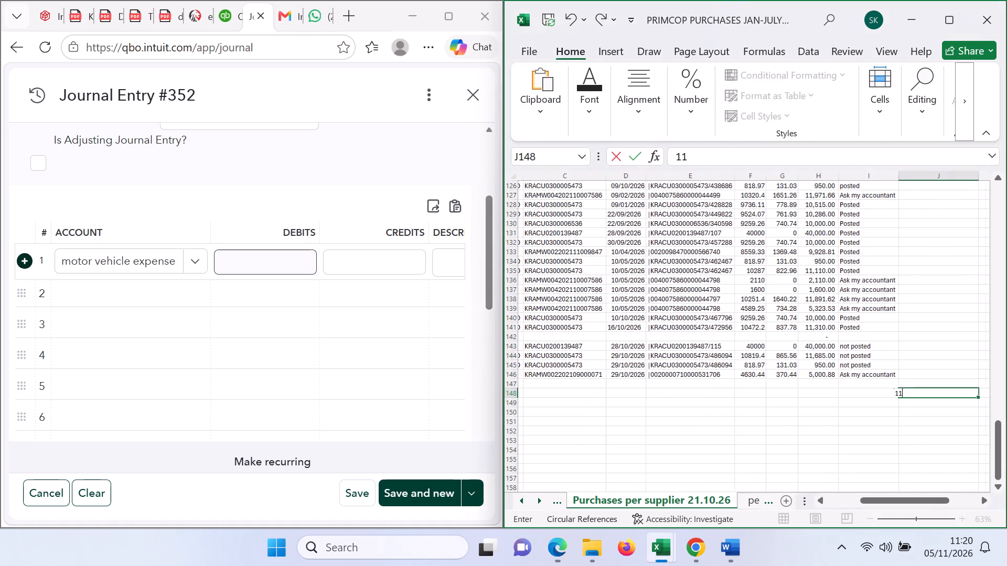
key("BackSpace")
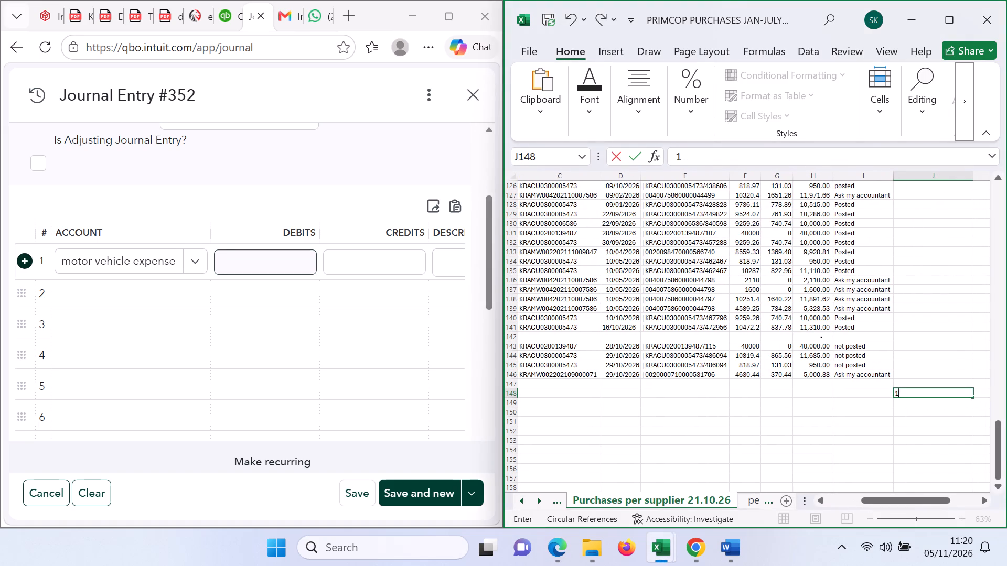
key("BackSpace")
Enter a debit of 11685 for motor vehicle expense on line 1.
double_click(265, 266)
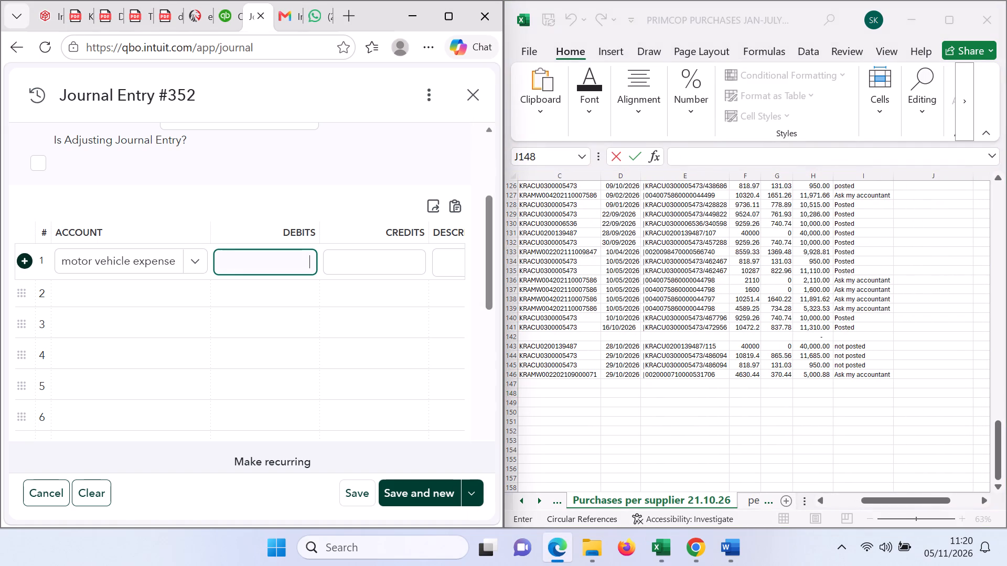
type("11685")
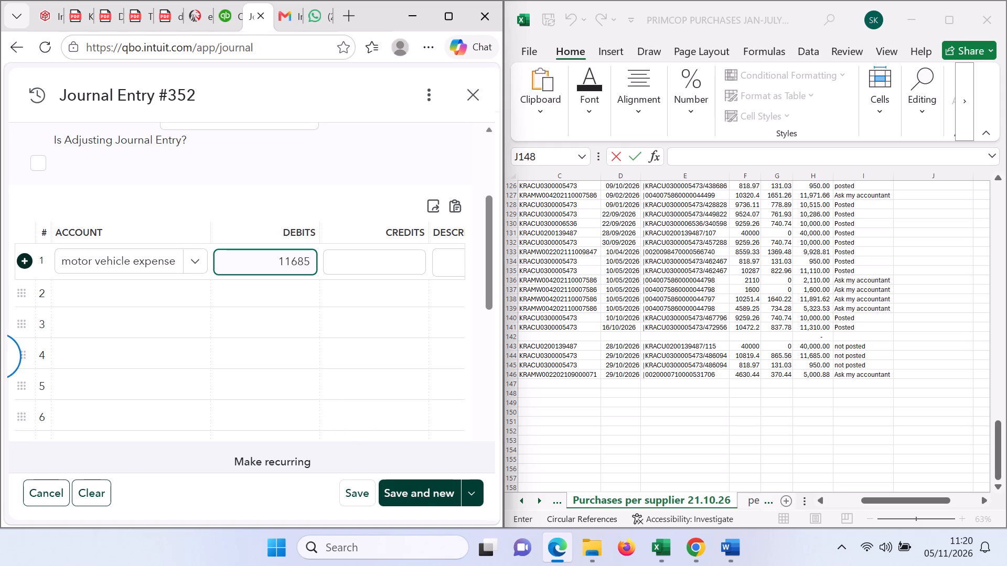
Fill line 2 with the motor vehicle expense account and a debit of 950.
left_click(85, 300)
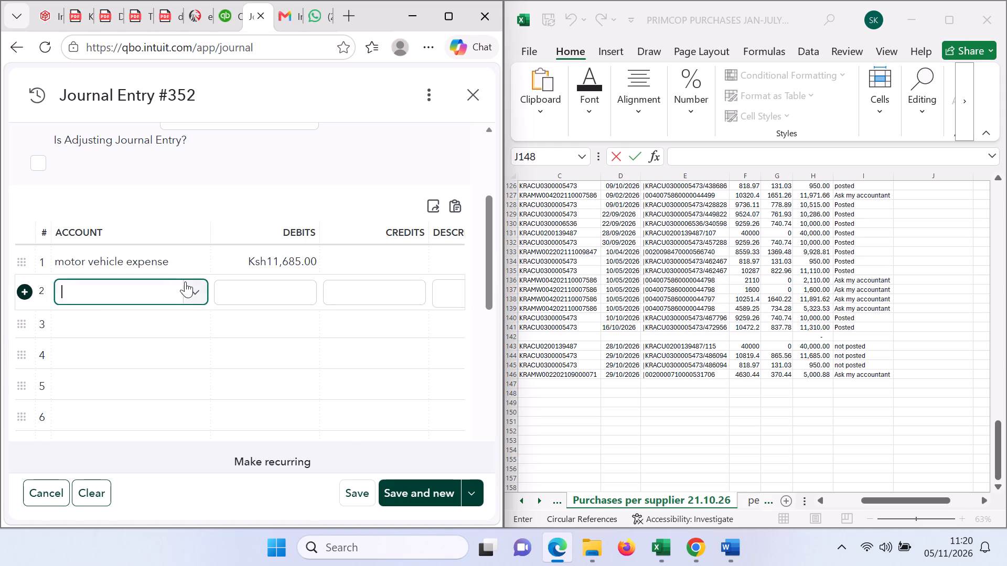
left_click(191, 290)
type("mot")
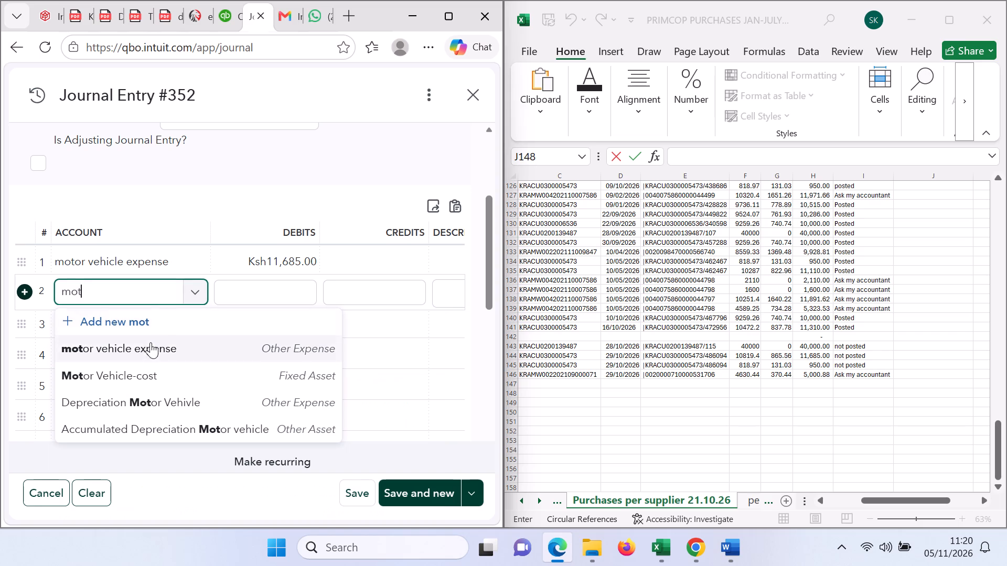
left_click(151, 349)
left_click(273, 300)
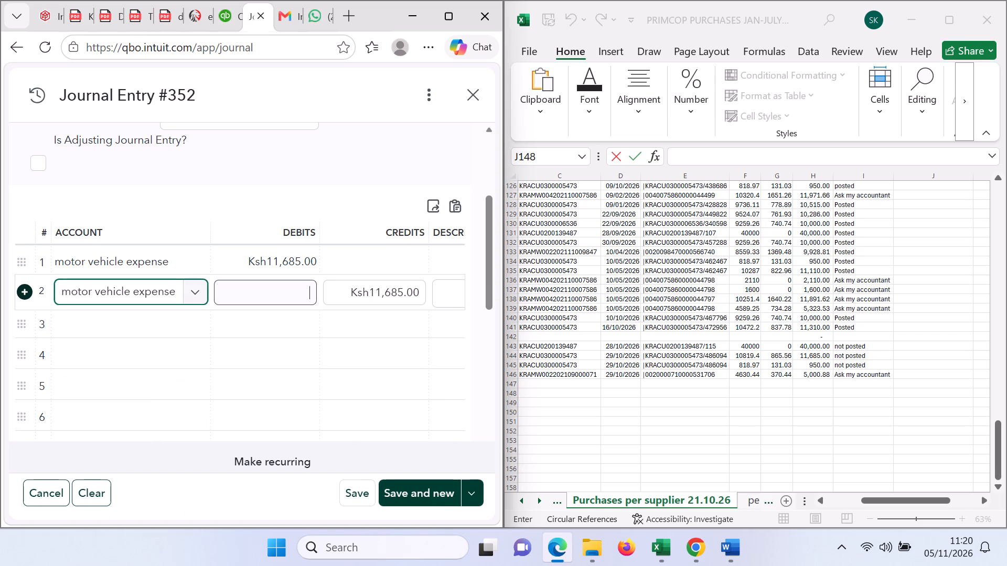
type("950")
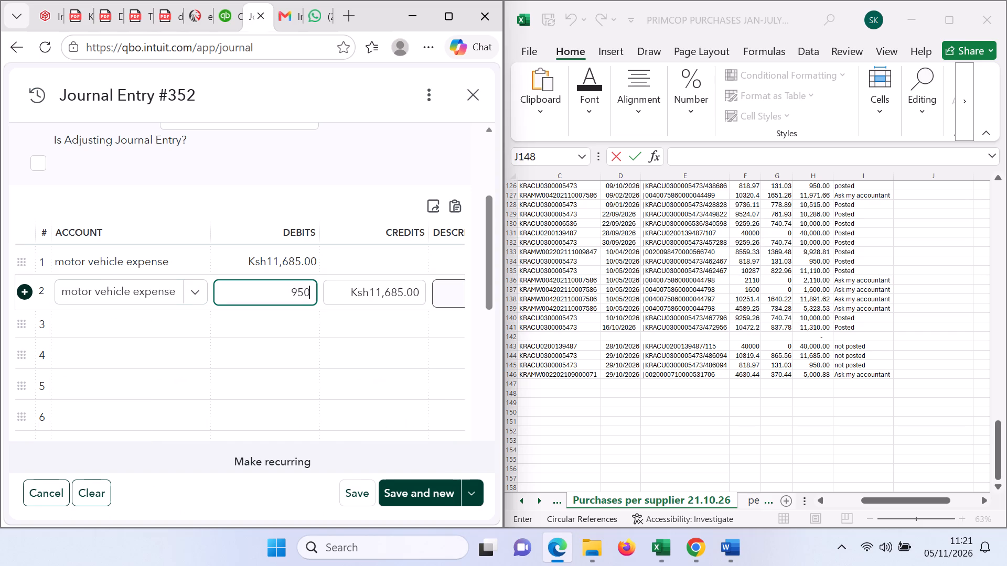
Enter century as the description of both motor vehicle expense lines.
left_click(446, 265)
type("century")
left_click(440, 298)
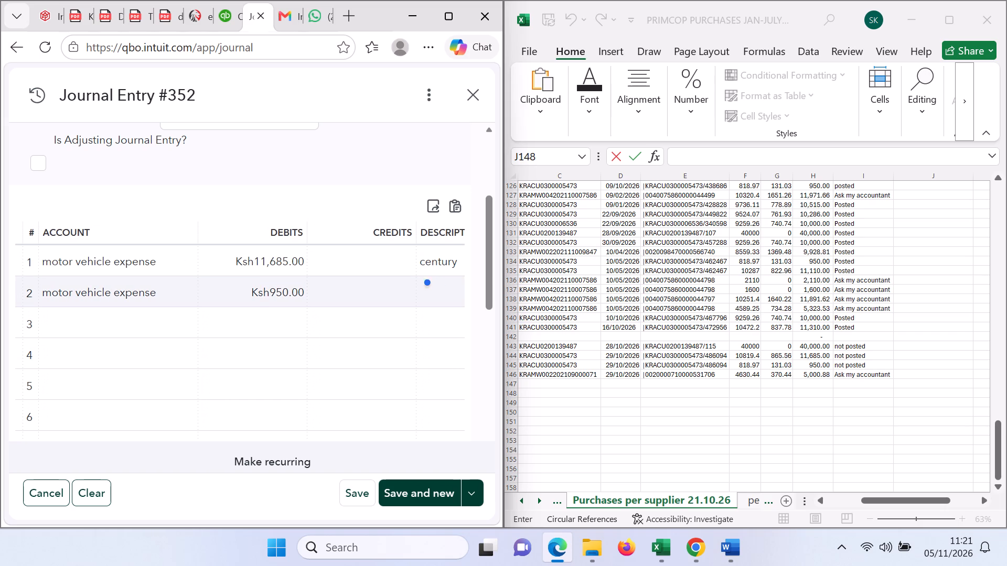
type("century")
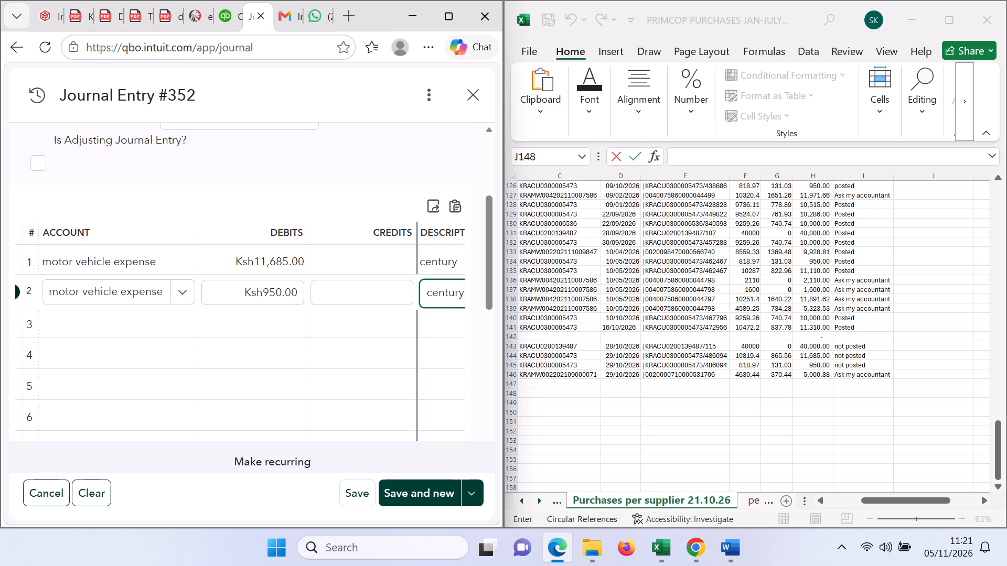
Fill line 3 with the Accounts Payable (A/P) account and a credit of 11685.
left_click(110, 332)
key("a")
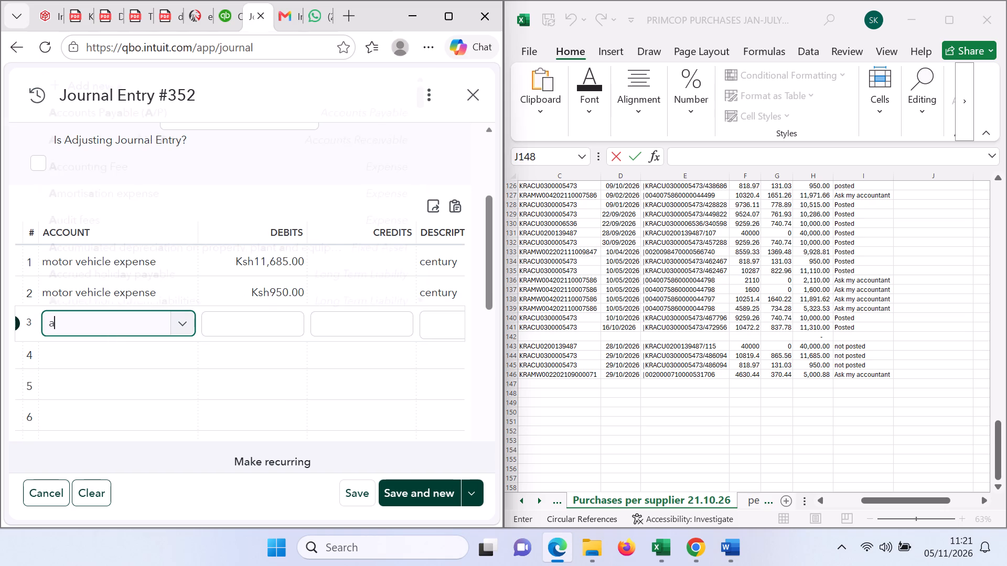
type("cc")
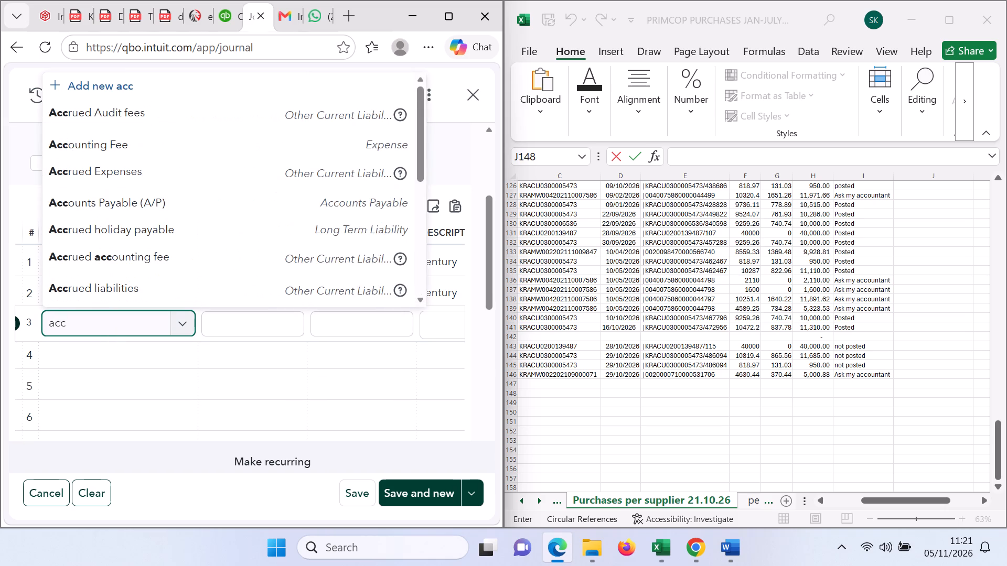
type("ount")
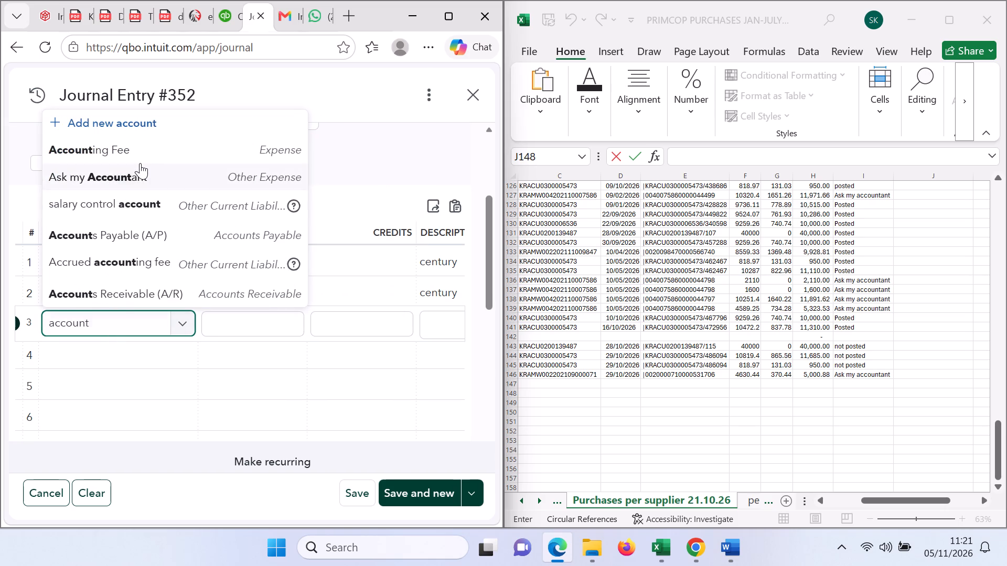
left_click(120, 234)
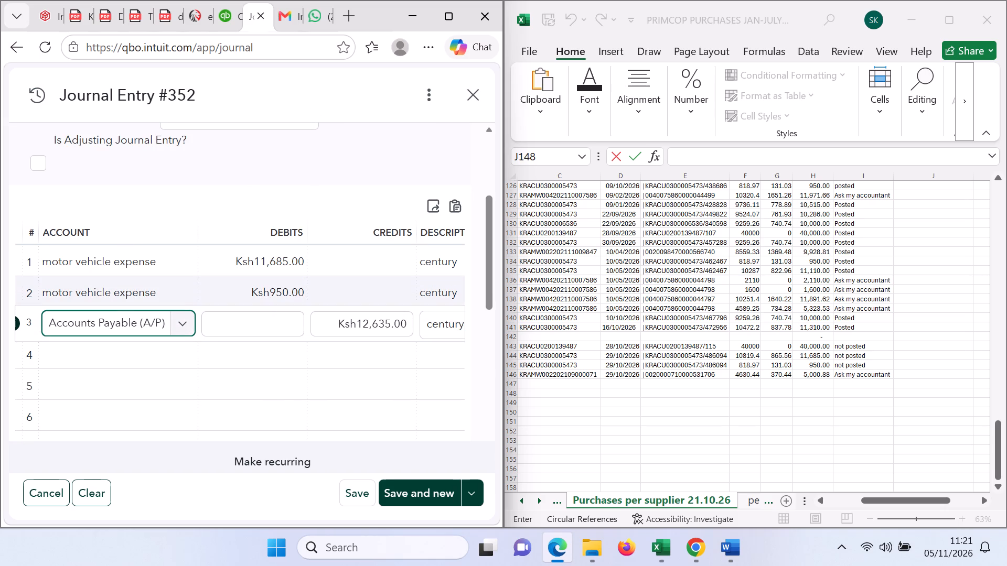
left_click(374, 330)
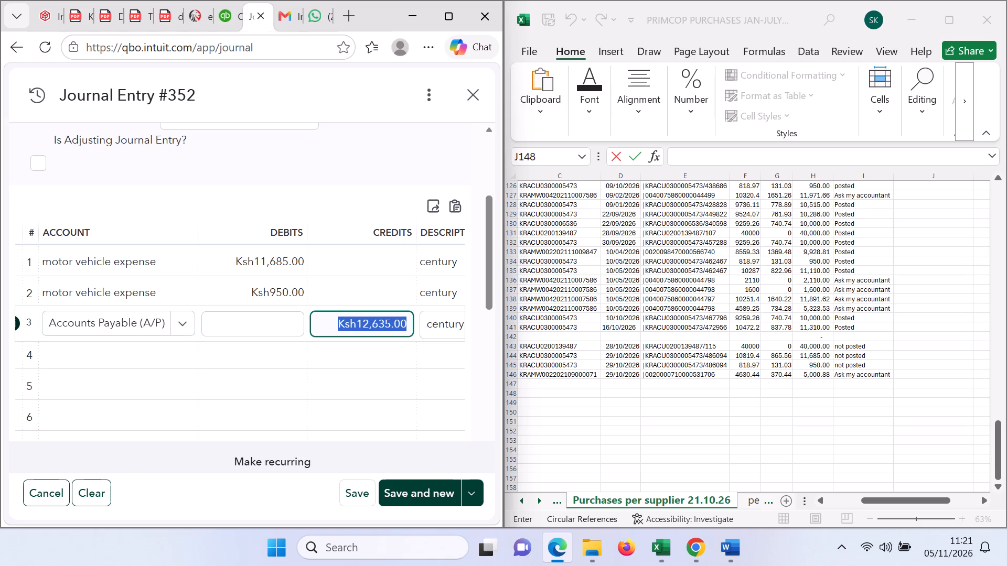
type("11")
type("685")
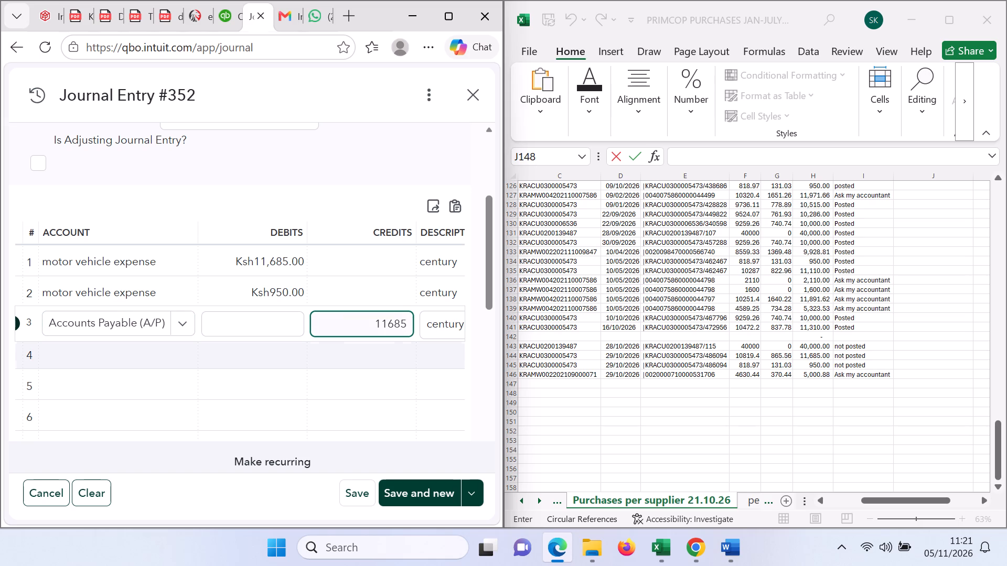
Add line 4 with the Accounts Payable (A/P) account, crediting the remaining 950.
left_click(85, 358)
type("acc")
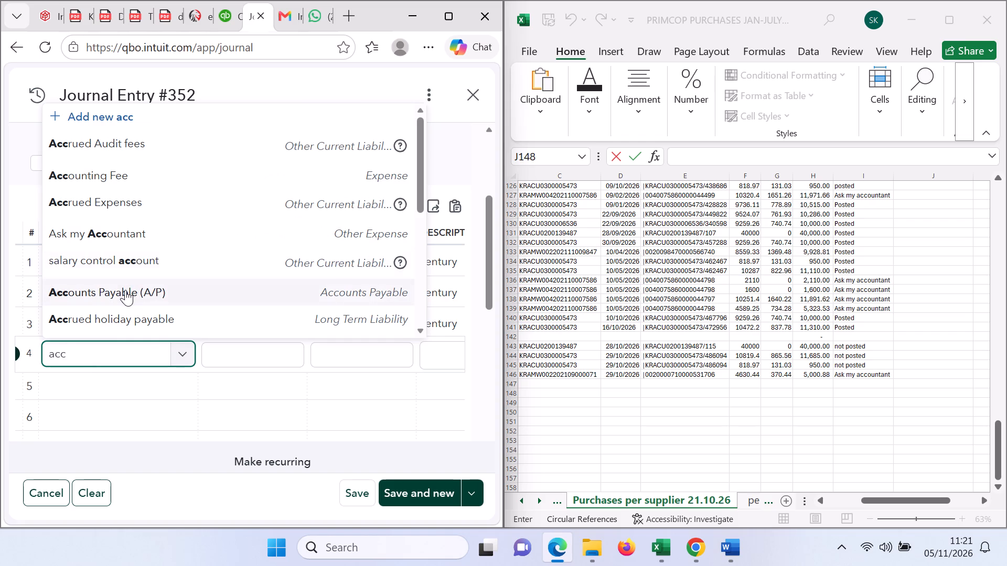
left_click(125, 290)
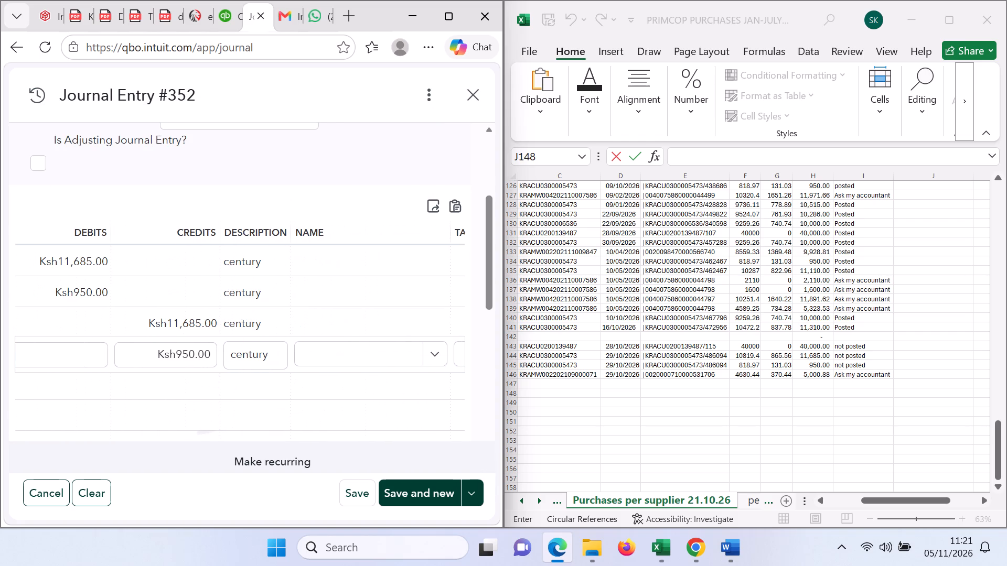
Set the supplier CENTURY PETROLEUM DEALERS as the name on both Accounts Payable lines.
left_click(380, 325)
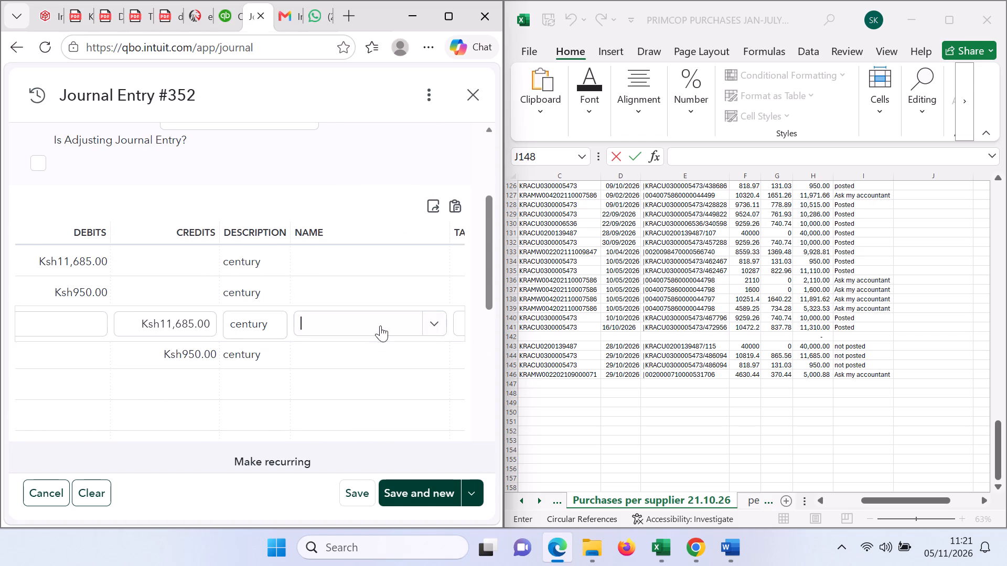
left_click(433, 322)
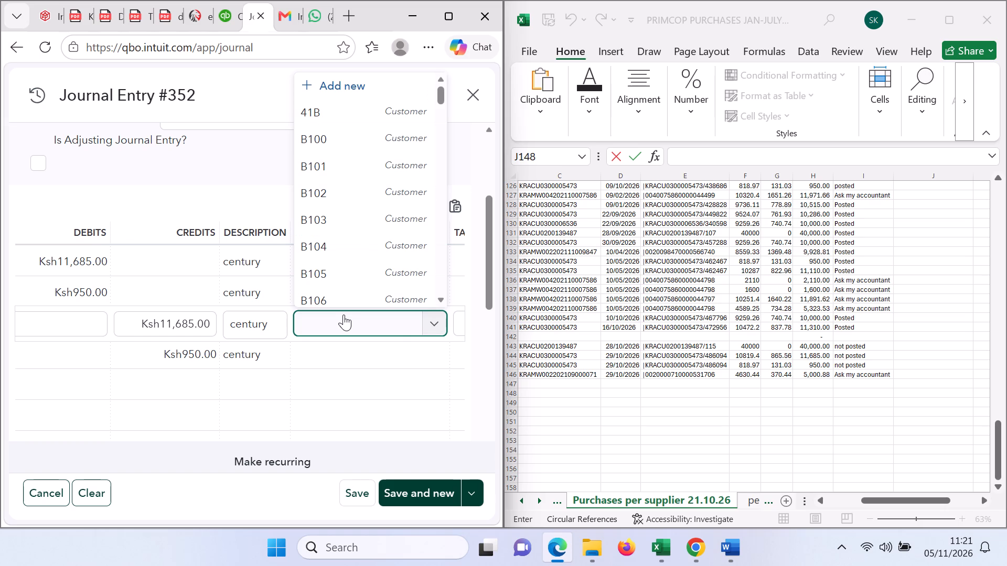
type("century")
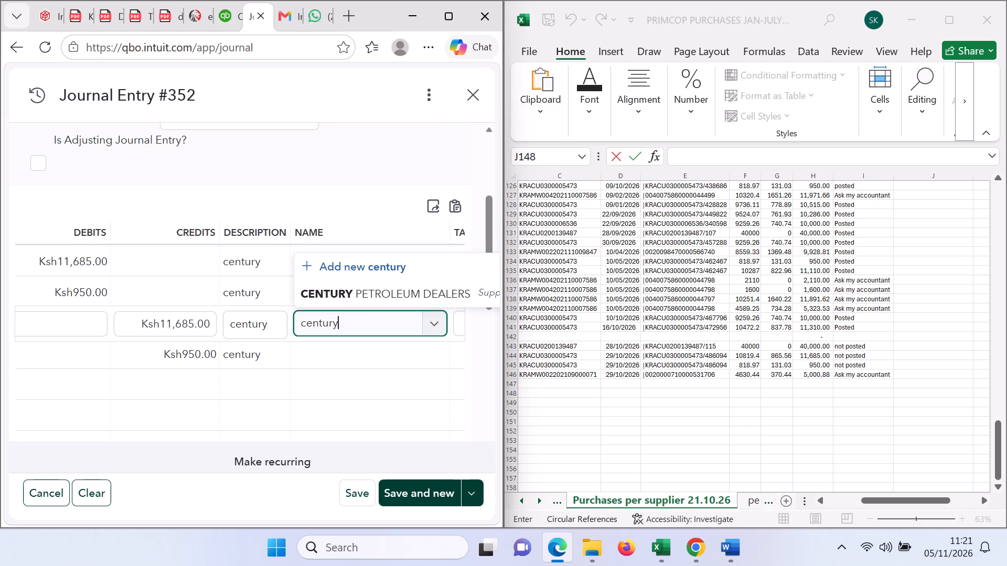
left_click(346, 282)
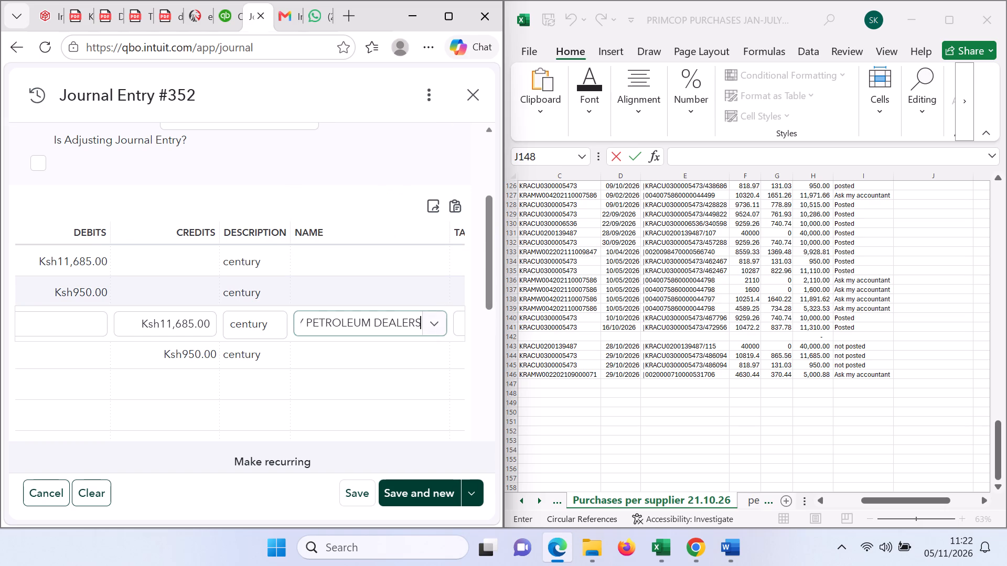
left_click(329, 349)
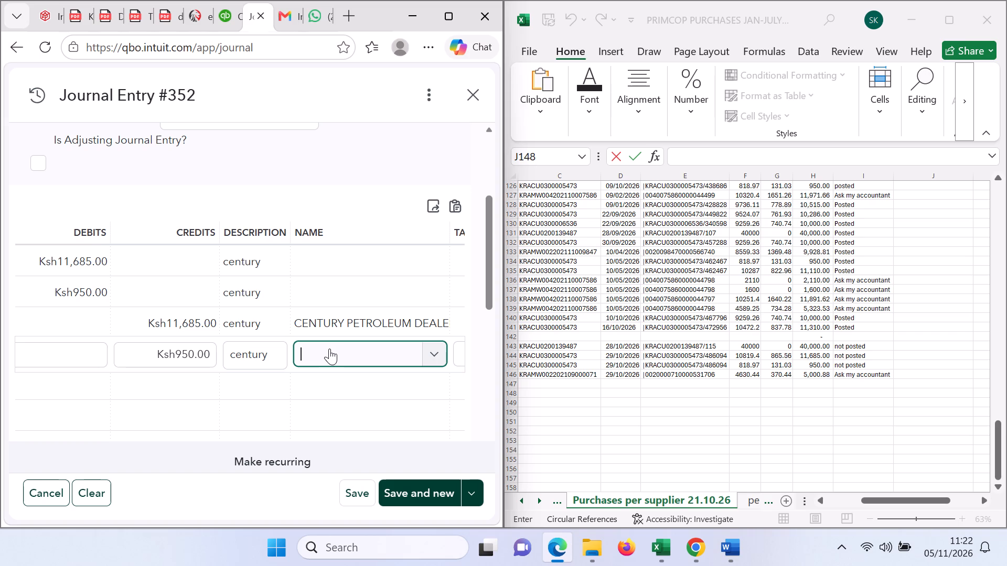
type("century")
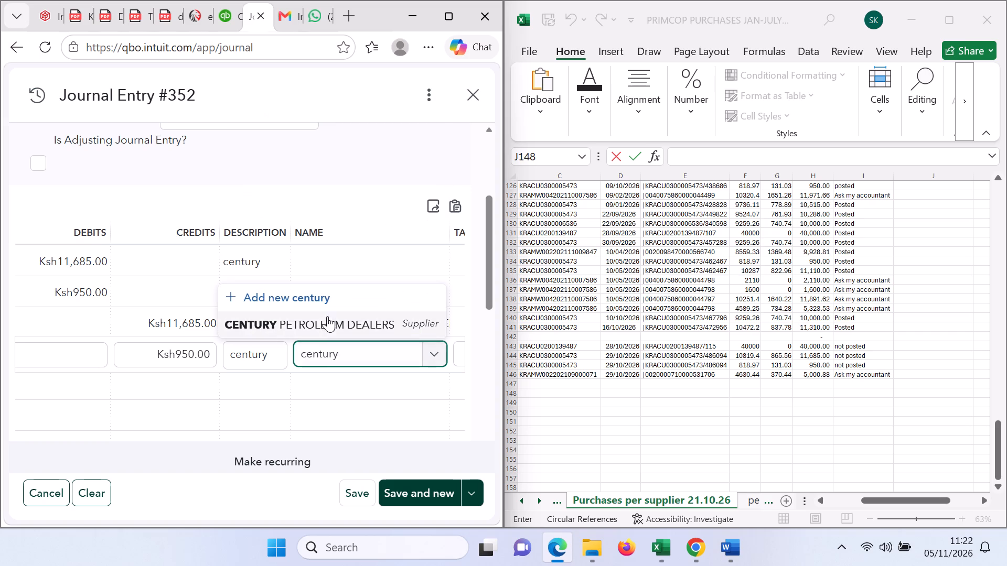
left_click(323, 321)
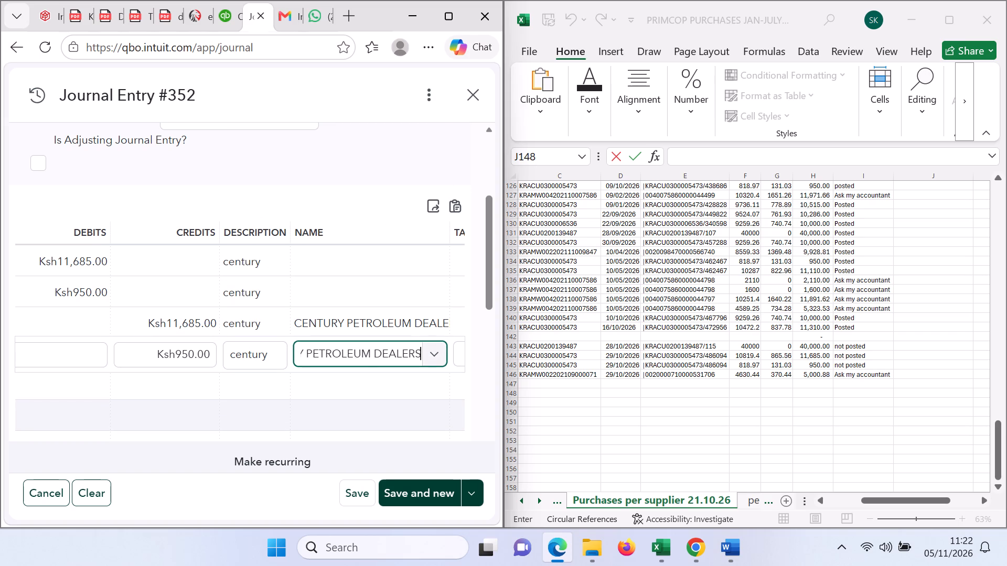
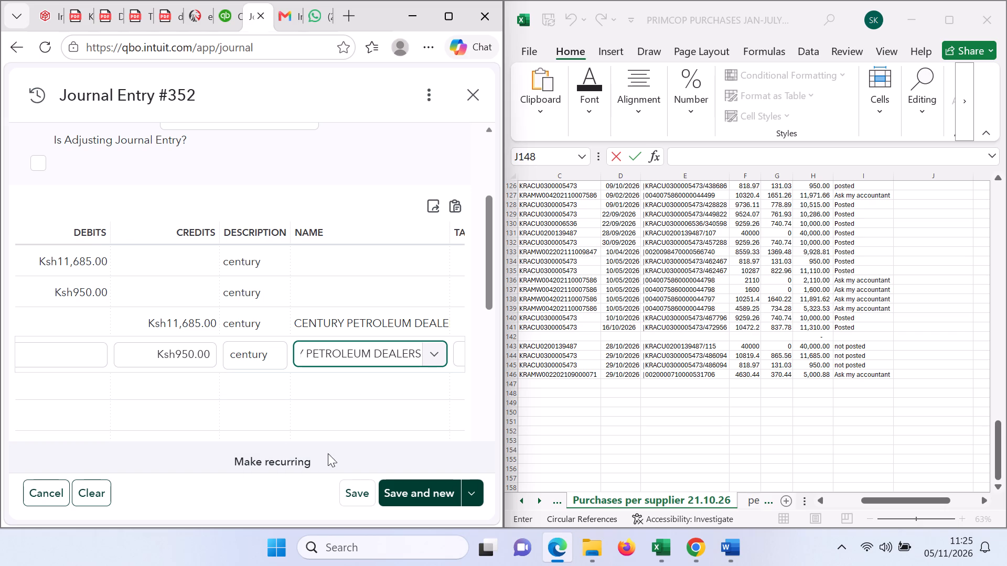
Save the Century journal entry without class values and start a new journal entry.
left_click(429, 498)
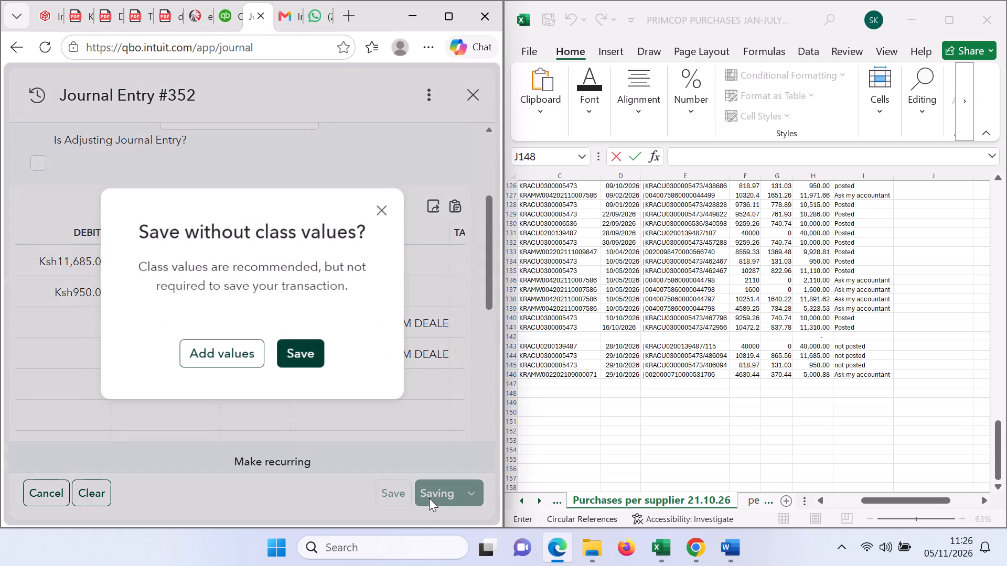
left_click(314, 361)
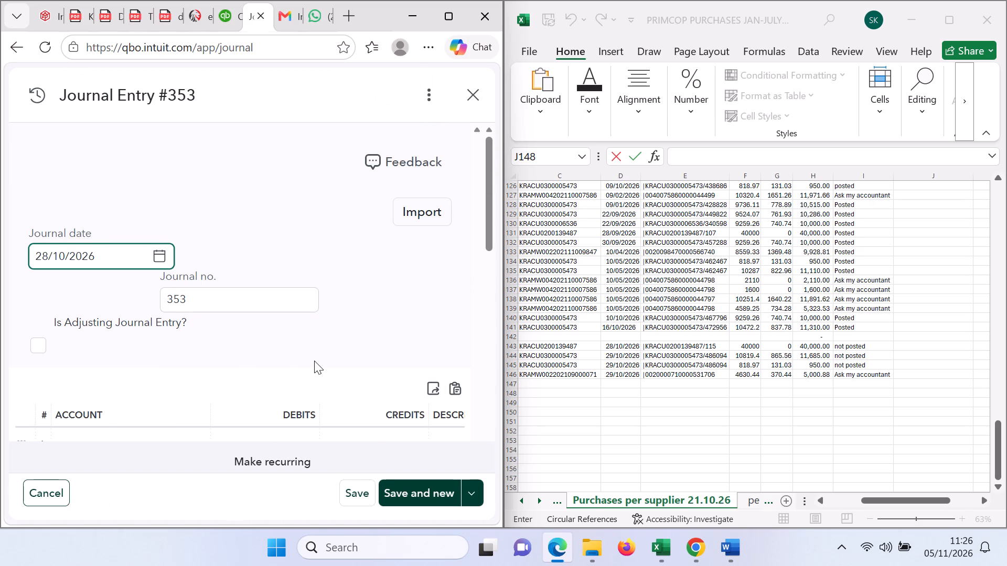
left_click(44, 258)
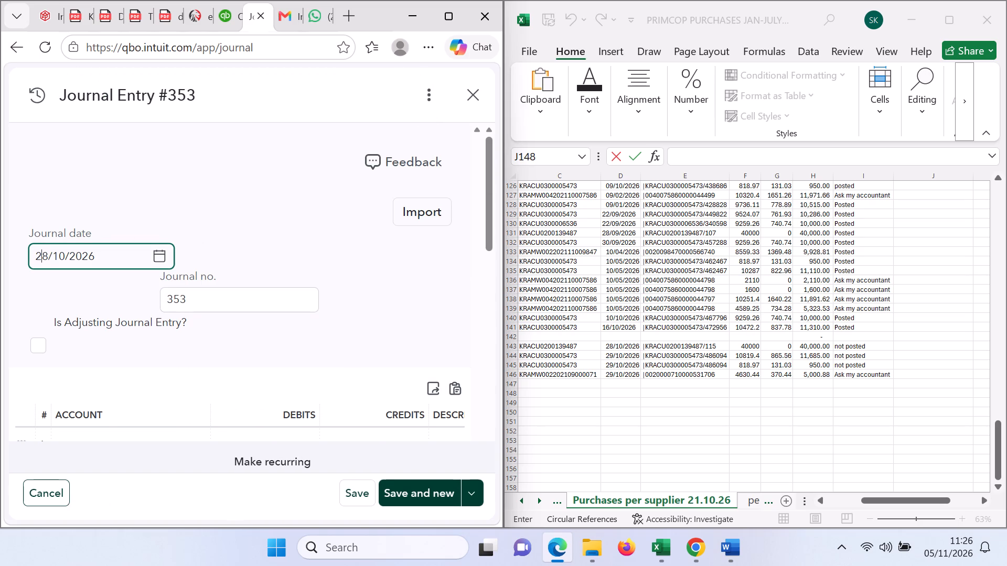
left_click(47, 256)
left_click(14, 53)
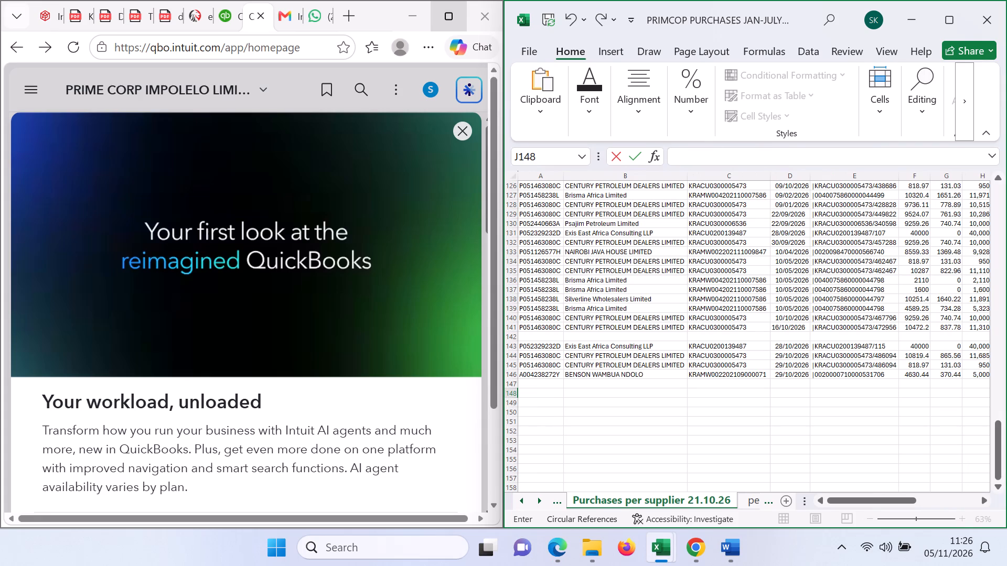
Enlarge the browser window, dismiss the QuickBooks introduction and open the Profit and Loss standard report.
left_click(446, 12)
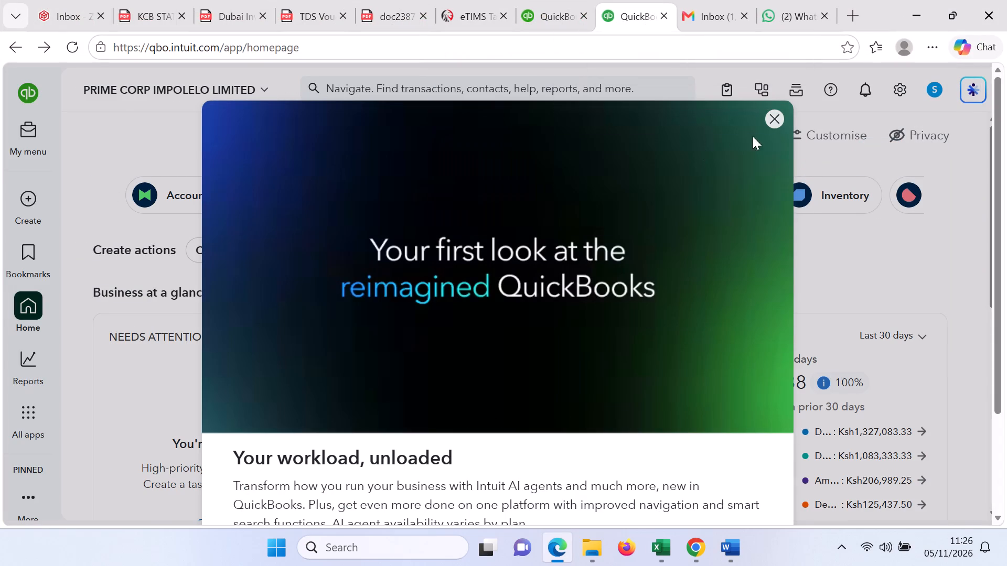
left_click(771, 122)
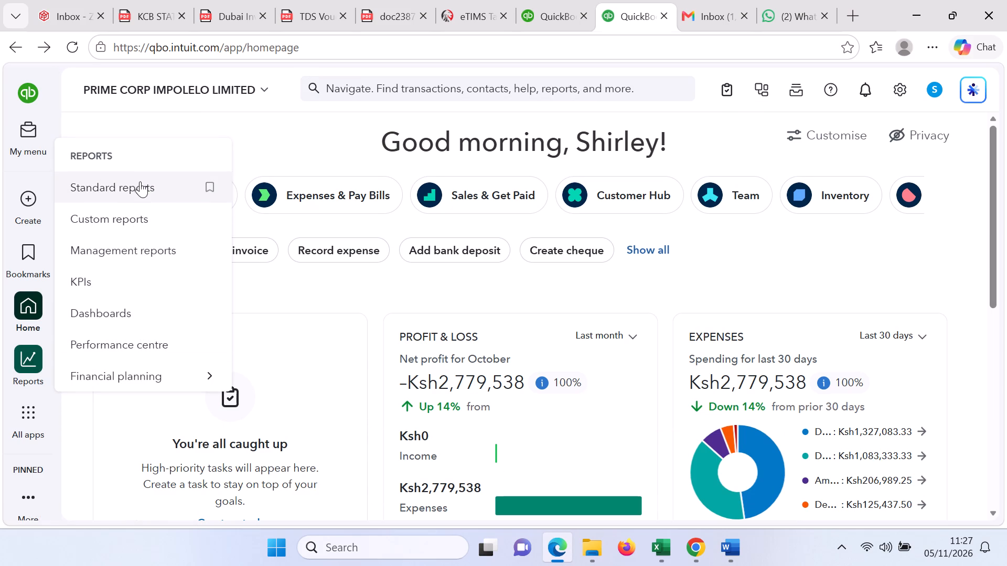
left_click(140, 183)
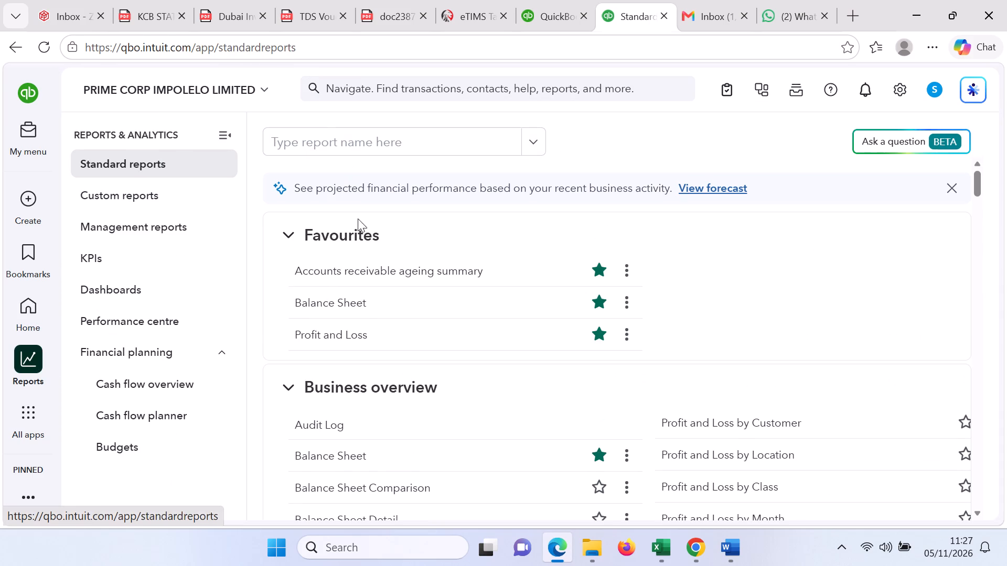
left_click(334, 338)
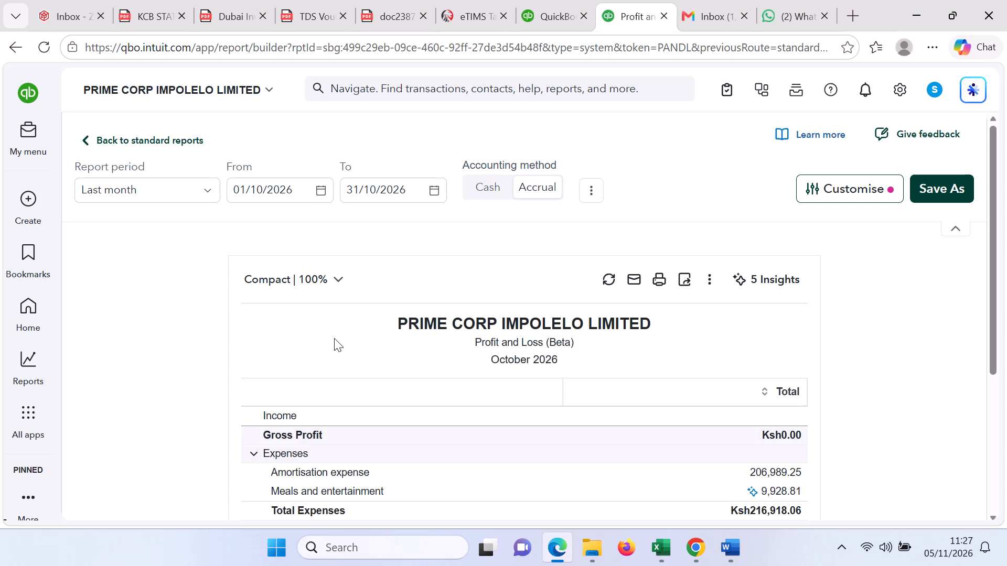
Set the Profit and Loss report period to This year.
left_click(177, 199)
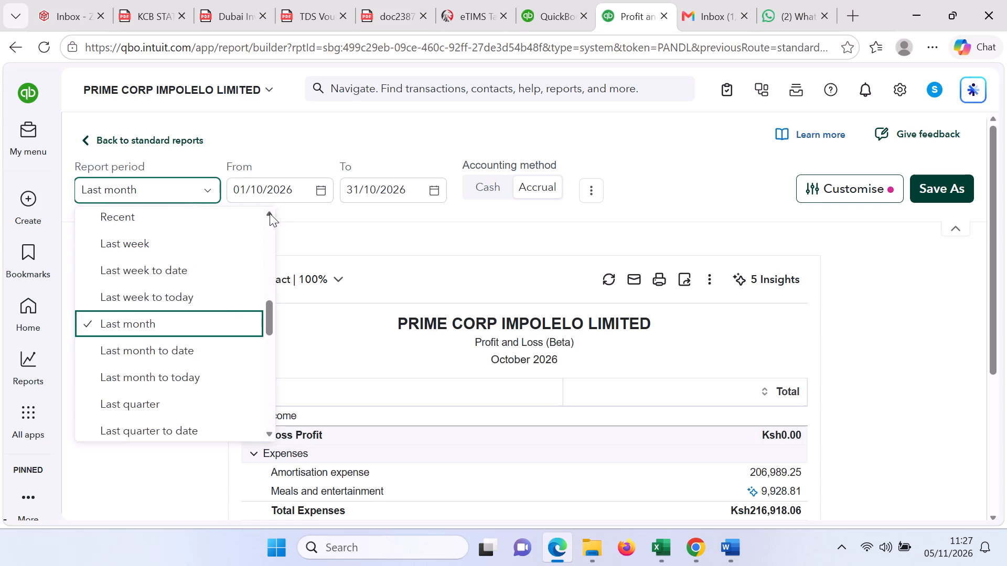
triple_click(270, 213)
triple_click(270, 213)
left_click(270, 213)
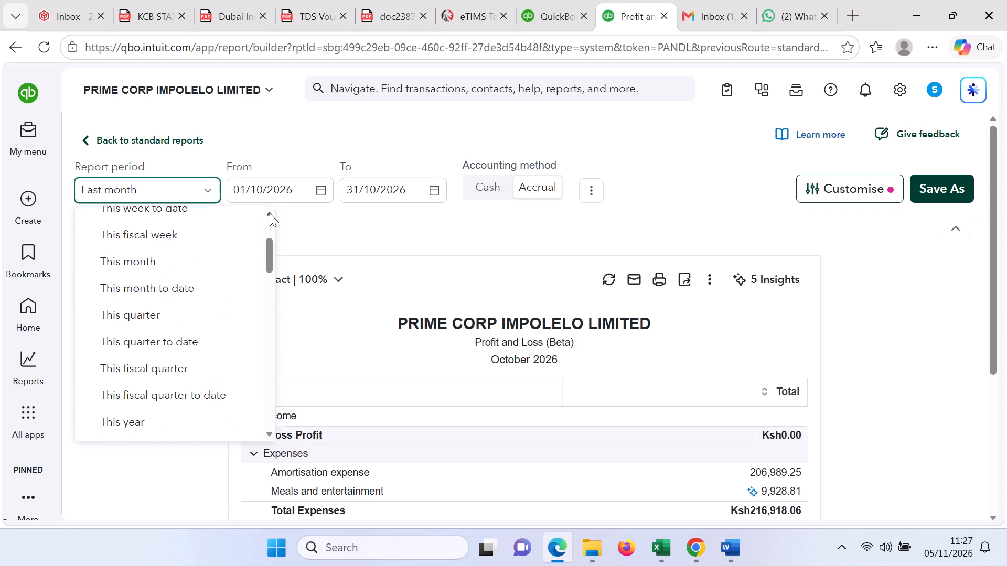
left_click(136, 418)
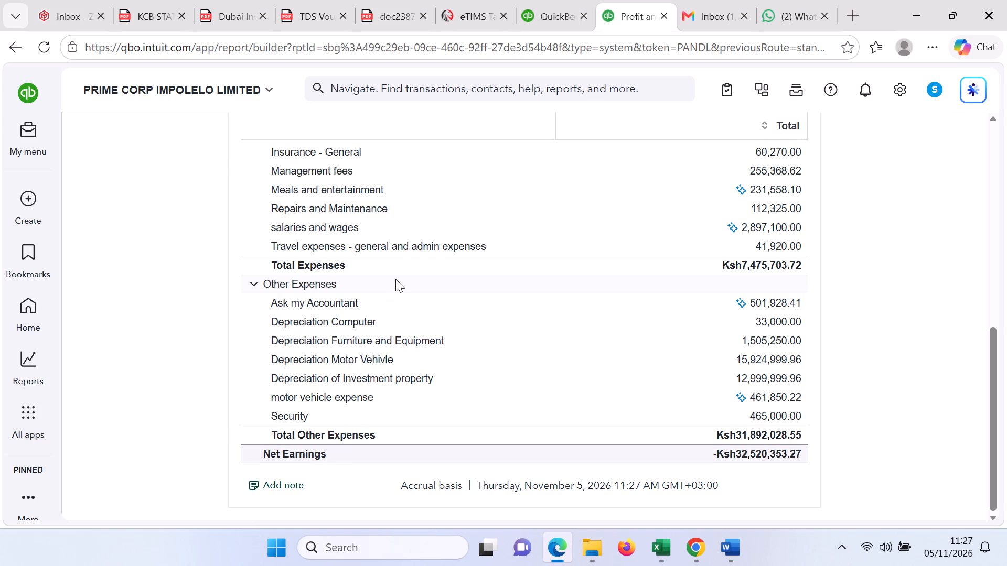
Drill into the motor vehicle expense amount and open journal entry 352 dated 28/10/2026.
left_click(781, 398)
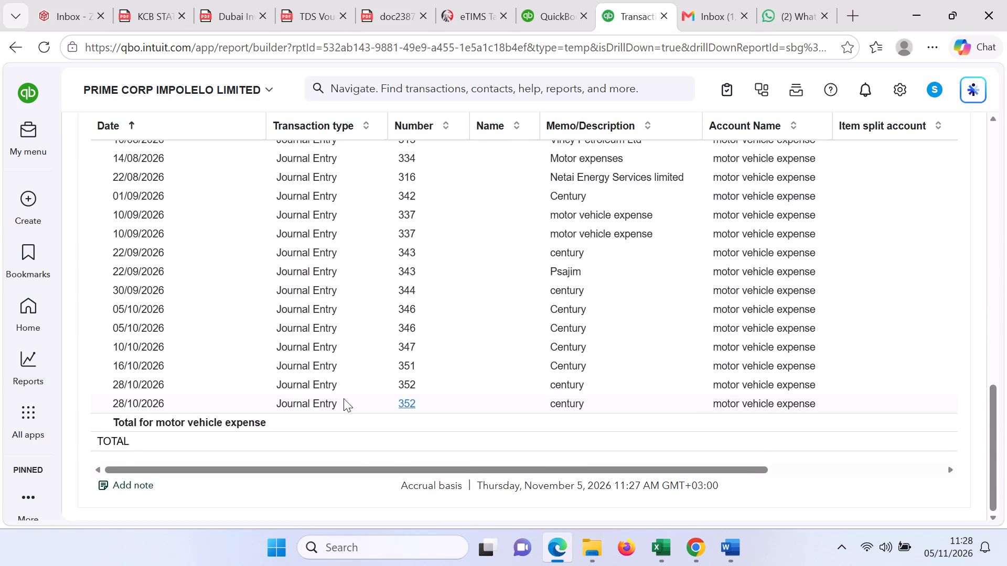
left_click(144, 388)
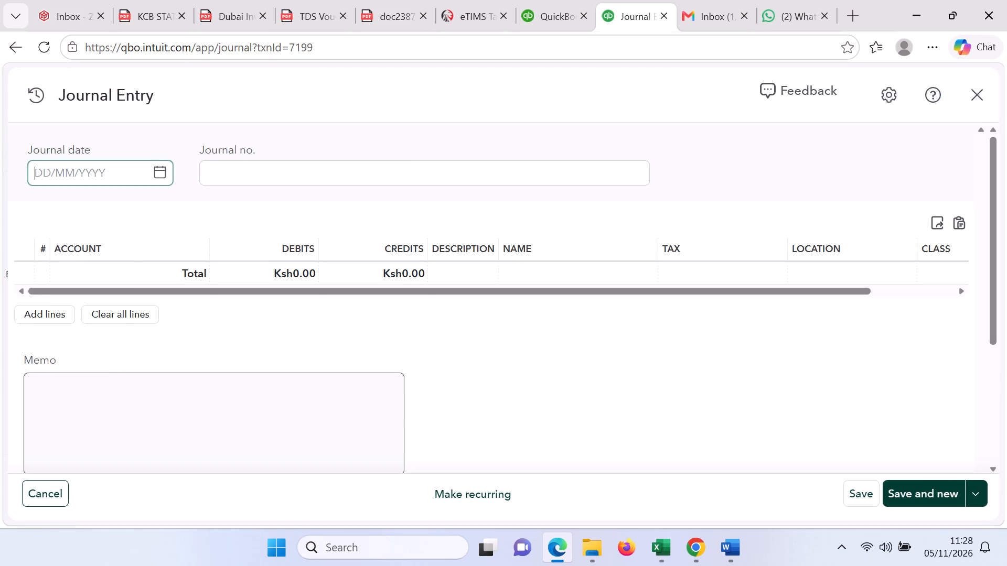
Set the journal date of entry 352 to 29/10/2026.
left_click(47, 169)
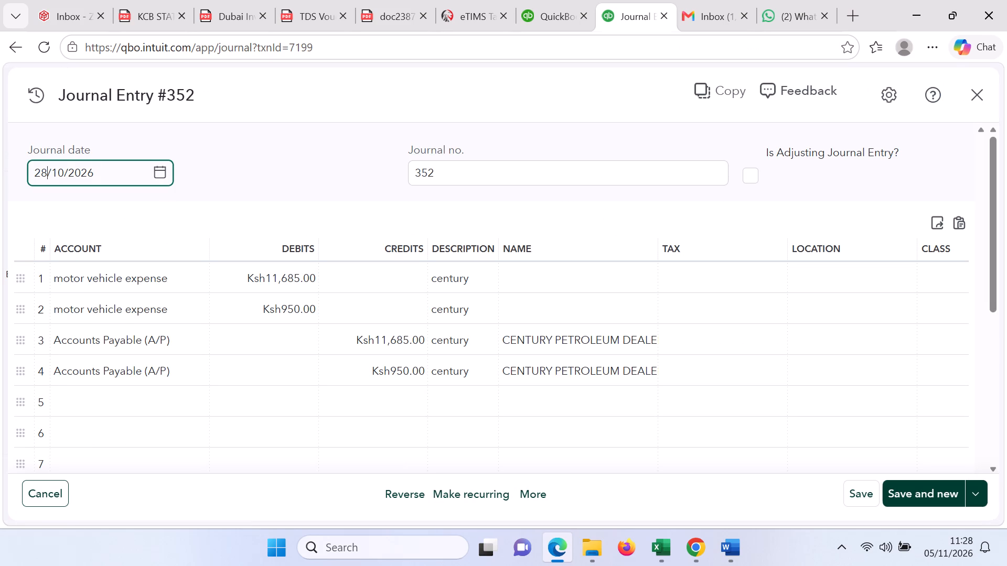
left_click(47, 169)
key("BackSpace")
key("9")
Fill line 5 with the Ask my Accountant account and a debit of 5000.88.
left_click(121, 410)
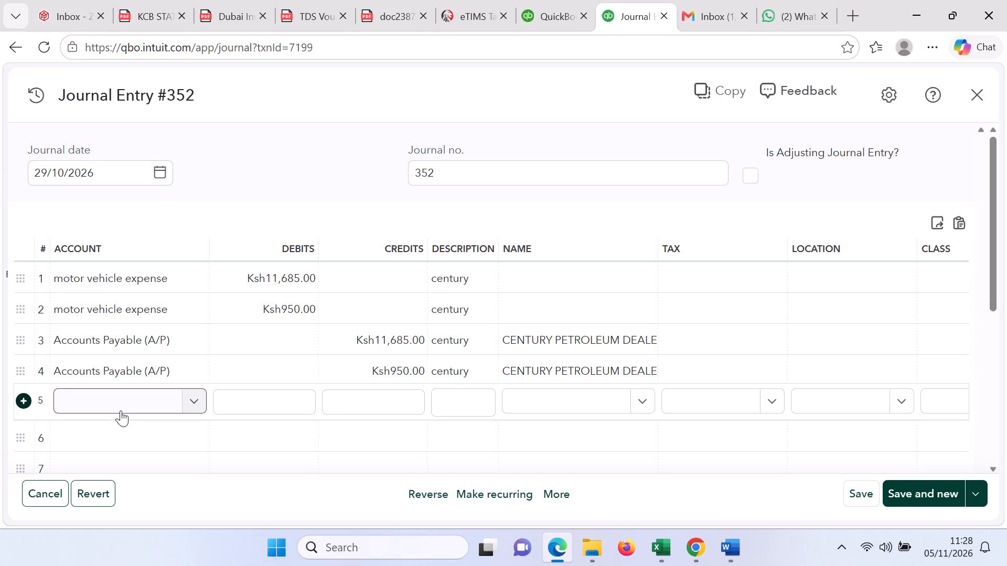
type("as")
left_click(197, 405)
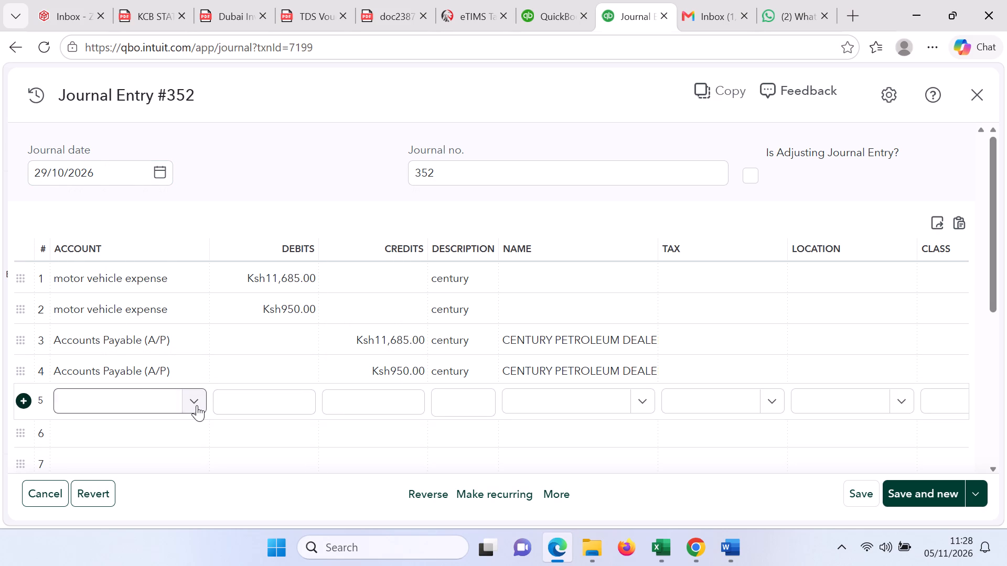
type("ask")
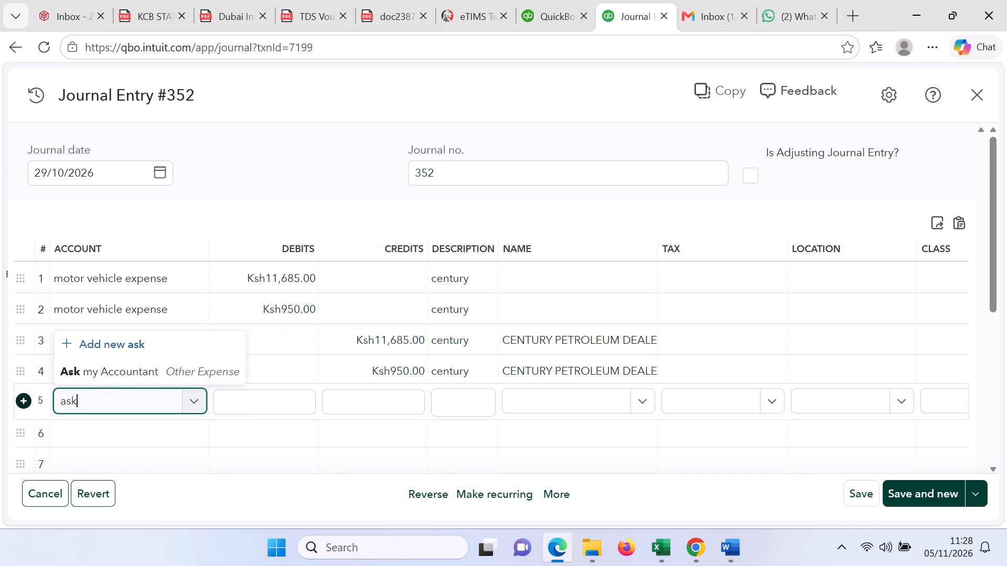
left_click(136, 373)
left_click(281, 407)
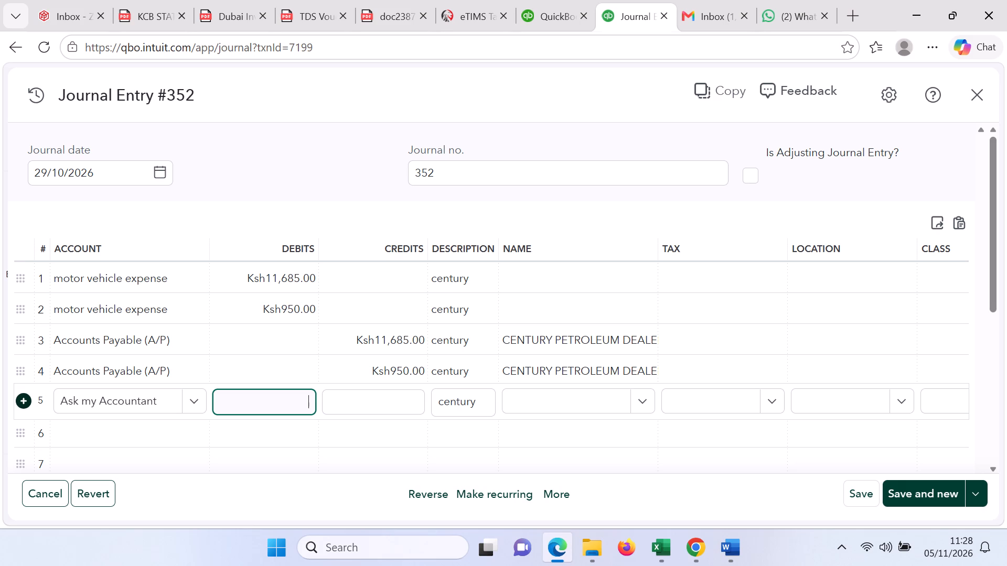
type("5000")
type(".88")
left_click(379, 408)
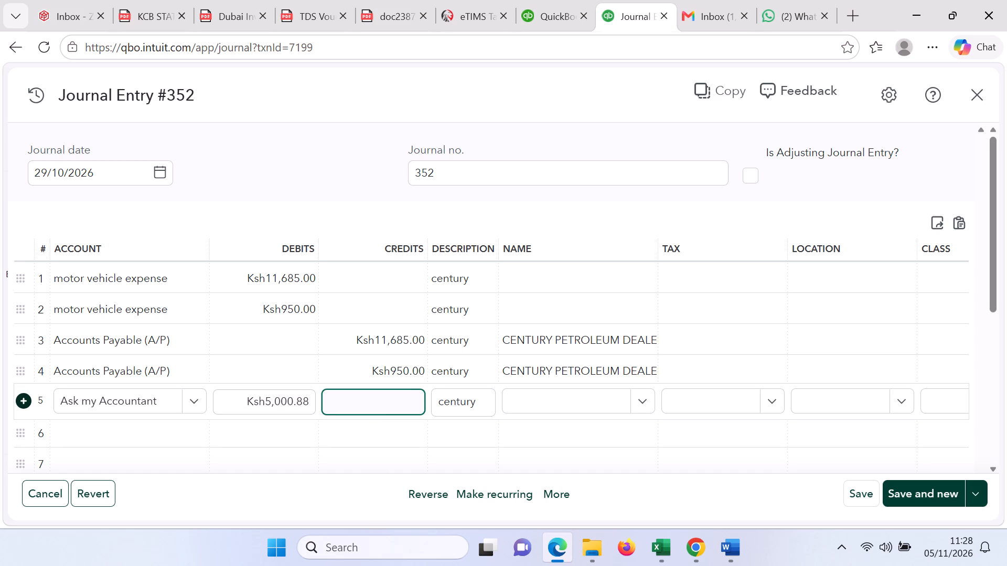
Replace the line 5 description with the name of the individual supplier from the workbook's last purchase row.
left_click(484, 406)
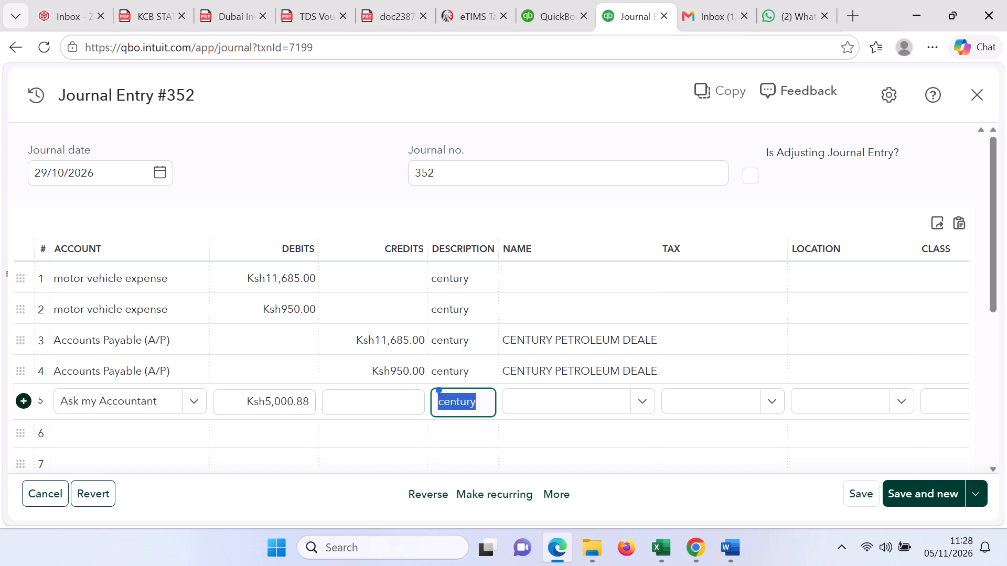
key("BackSpace")
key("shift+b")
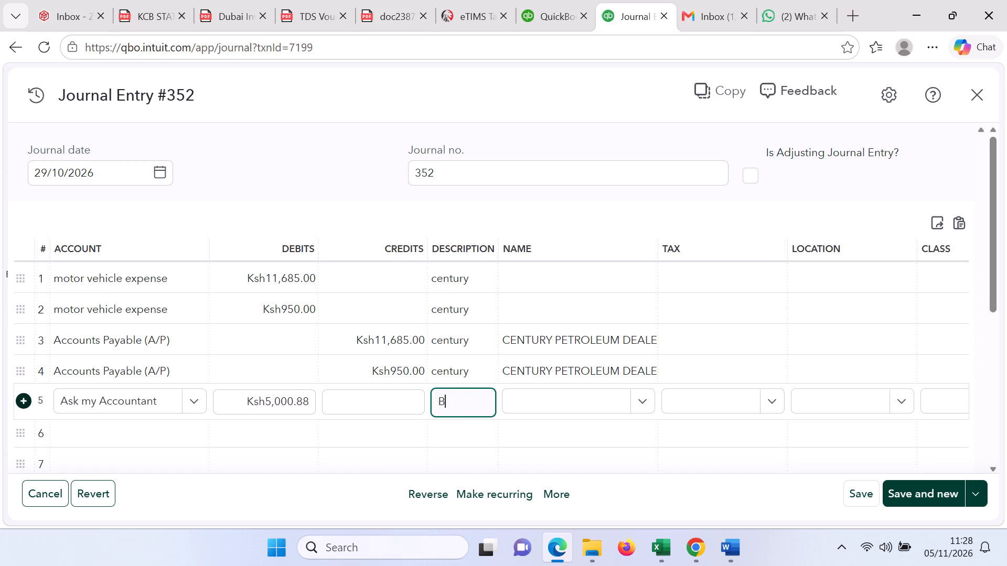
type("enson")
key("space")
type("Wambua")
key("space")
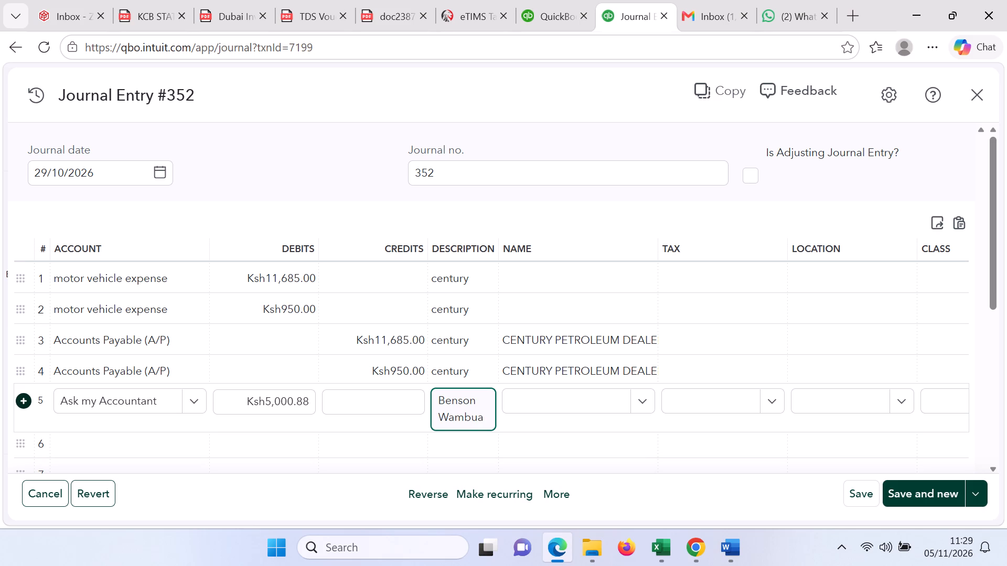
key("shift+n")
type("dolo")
left_click(126, 430)
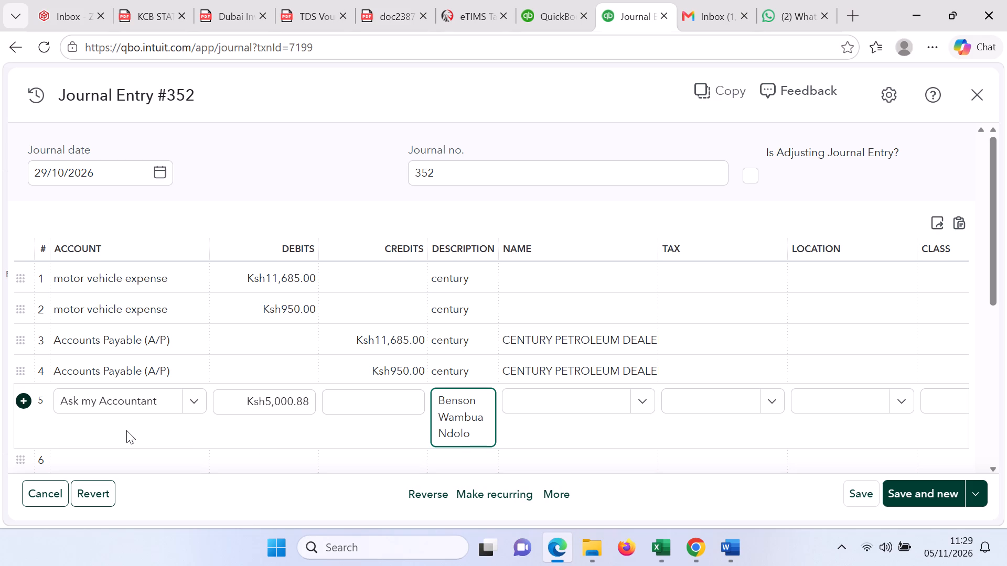
left_click(126, 430)
left_click(126, 430)
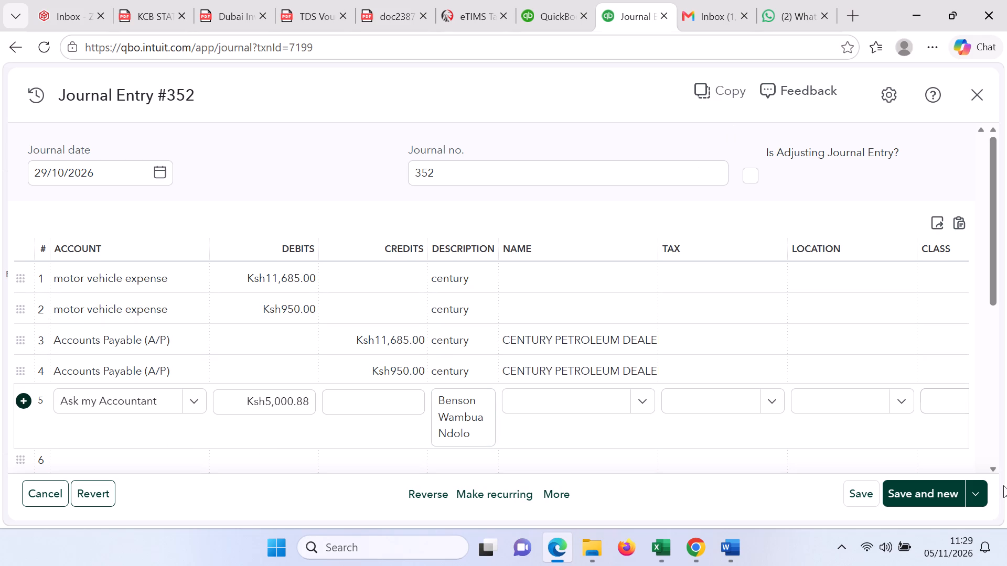
Add line 6 with the Accounts Payable (A/P) account, crediting the remaining 5,000.88.
triple_click(994, 469)
double_click(994, 469)
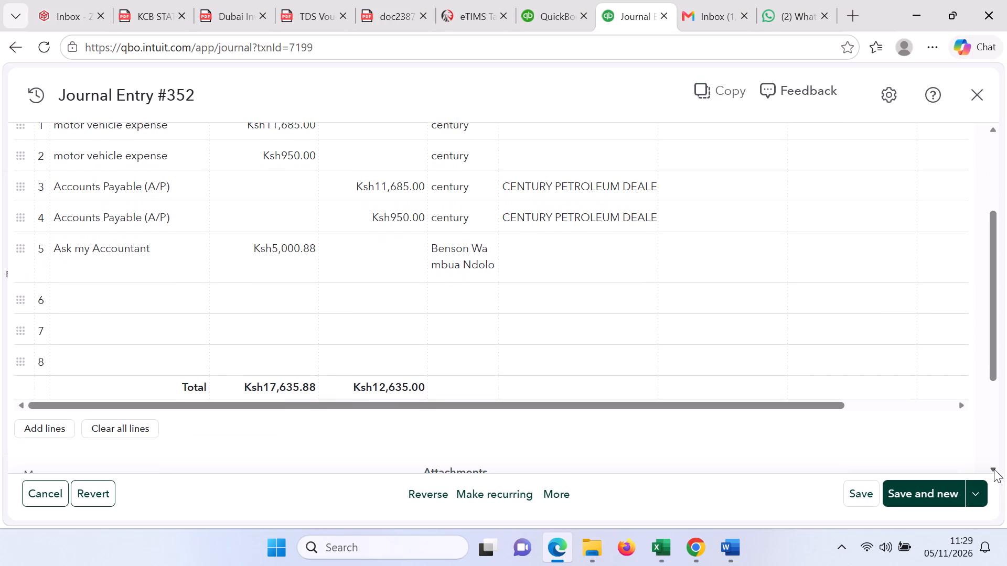
left_click(119, 308)
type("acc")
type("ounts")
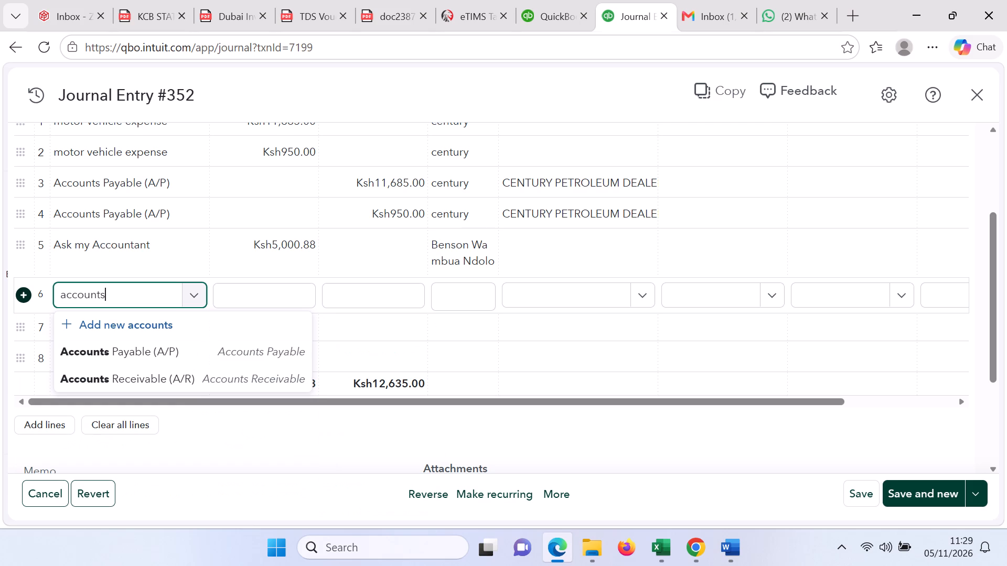
left_click(155, 345)
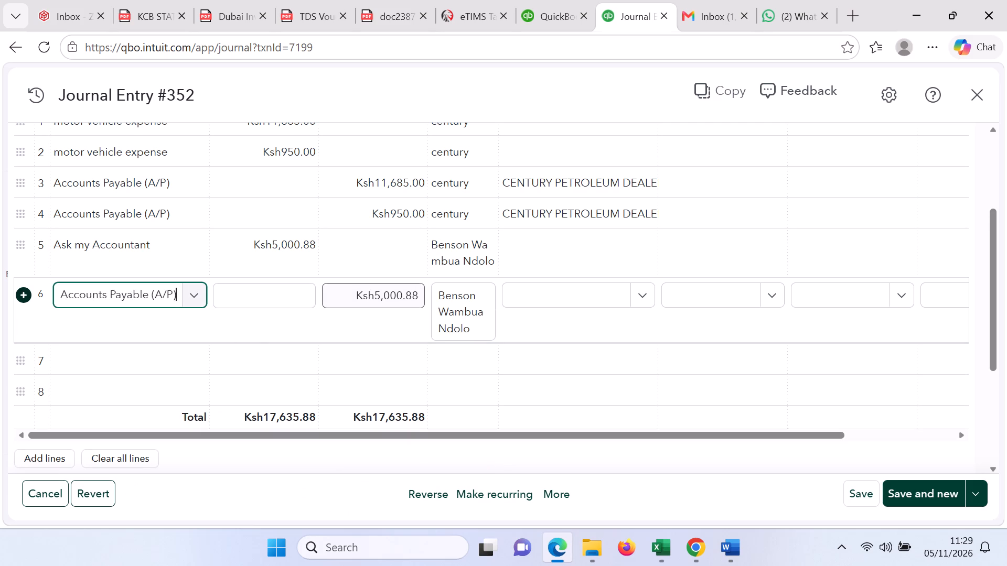
Add the individual supplier from the line 6 description as a new vendor and assign it as that line's name.
left_click(651, 303)
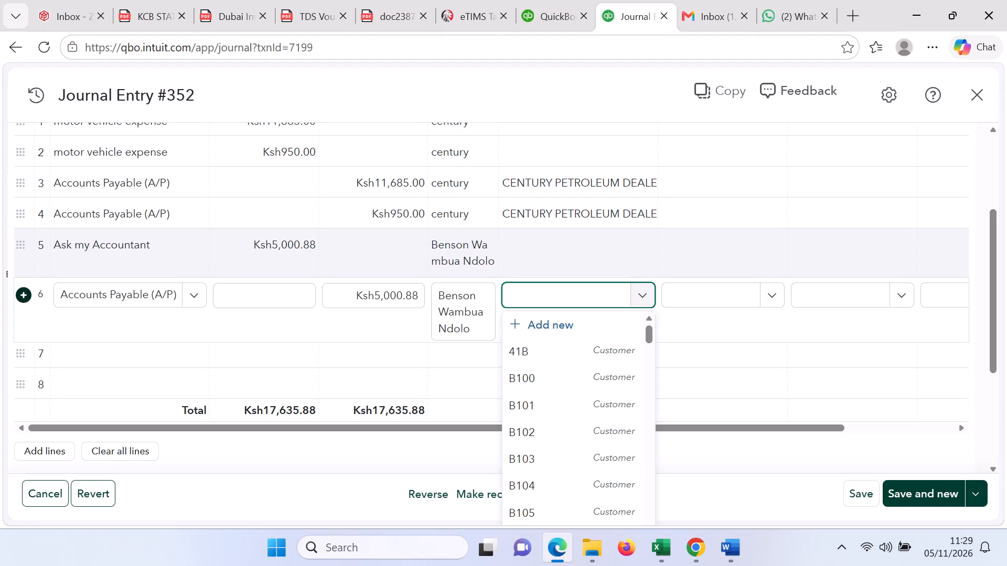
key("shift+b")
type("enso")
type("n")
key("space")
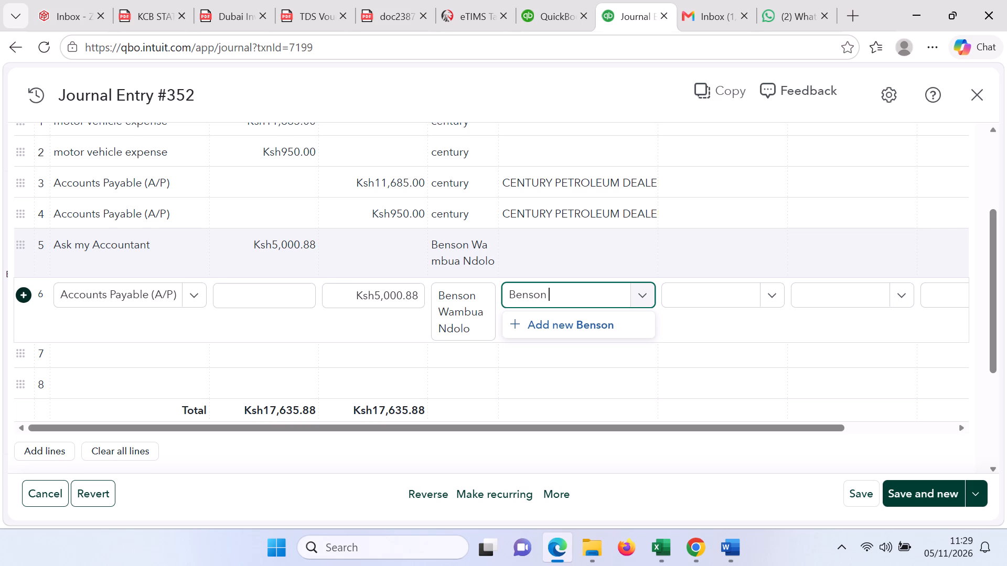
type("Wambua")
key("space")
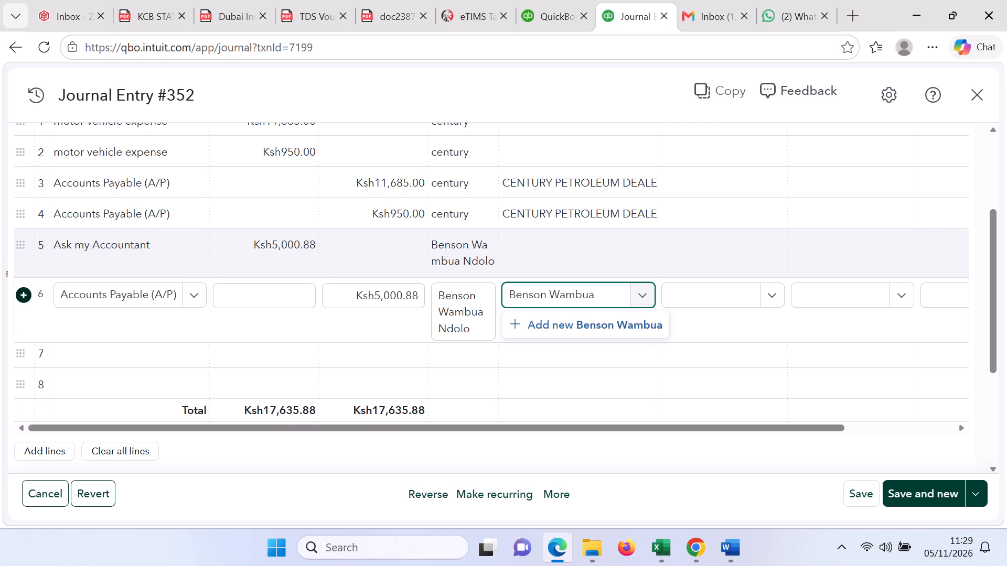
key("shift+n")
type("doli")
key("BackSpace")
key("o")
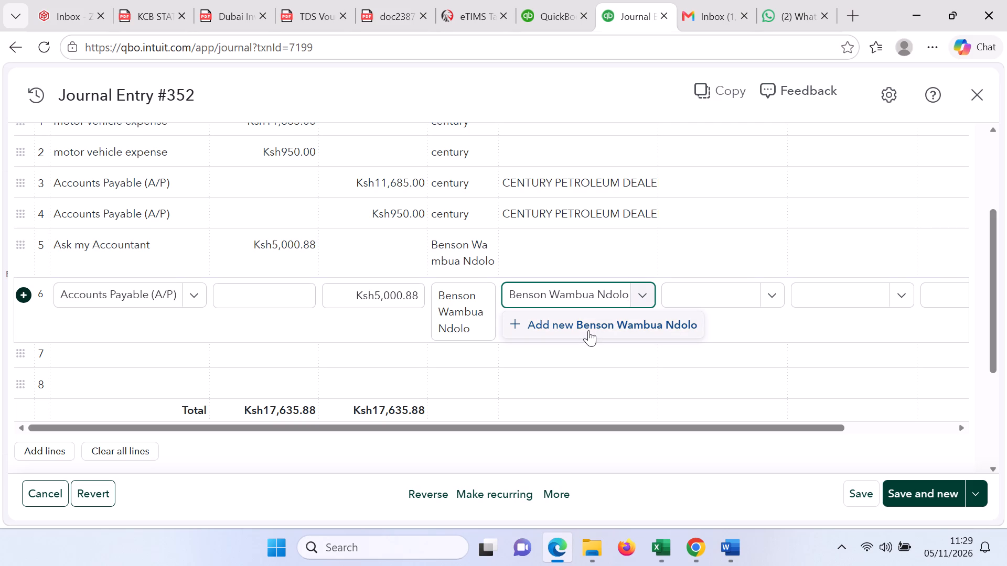
left_click(531, 330)
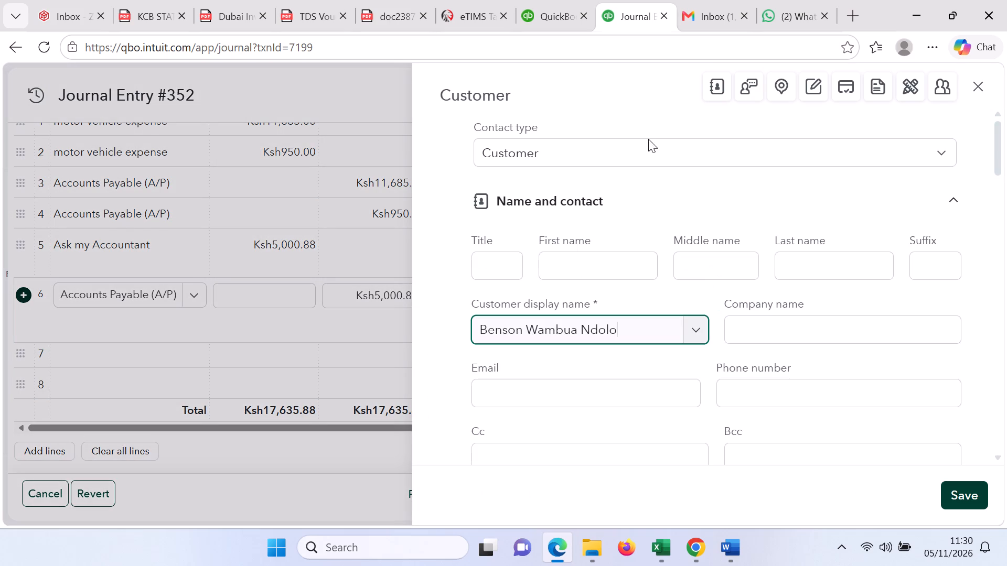
left_click(594, 149)
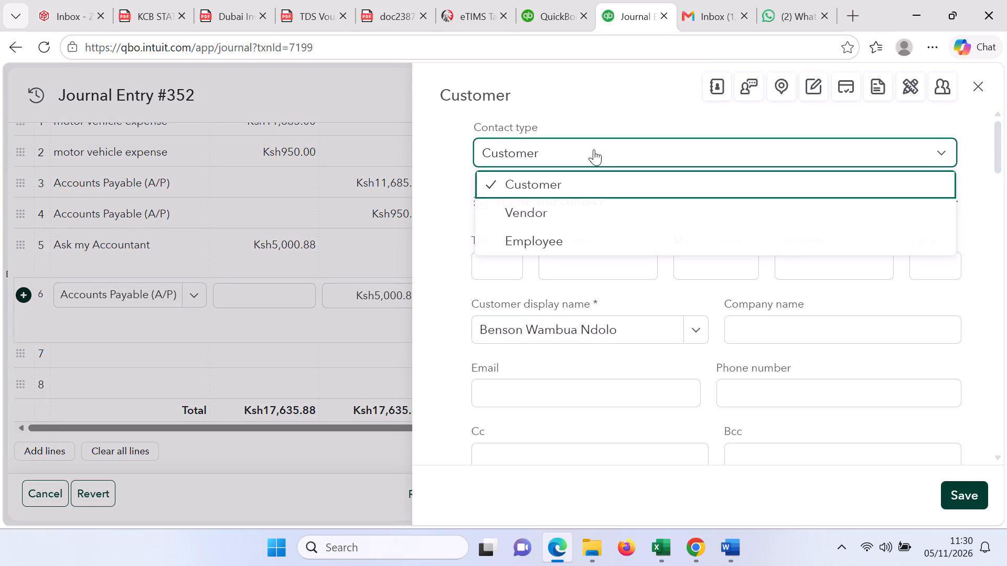
left_click(531, 214)
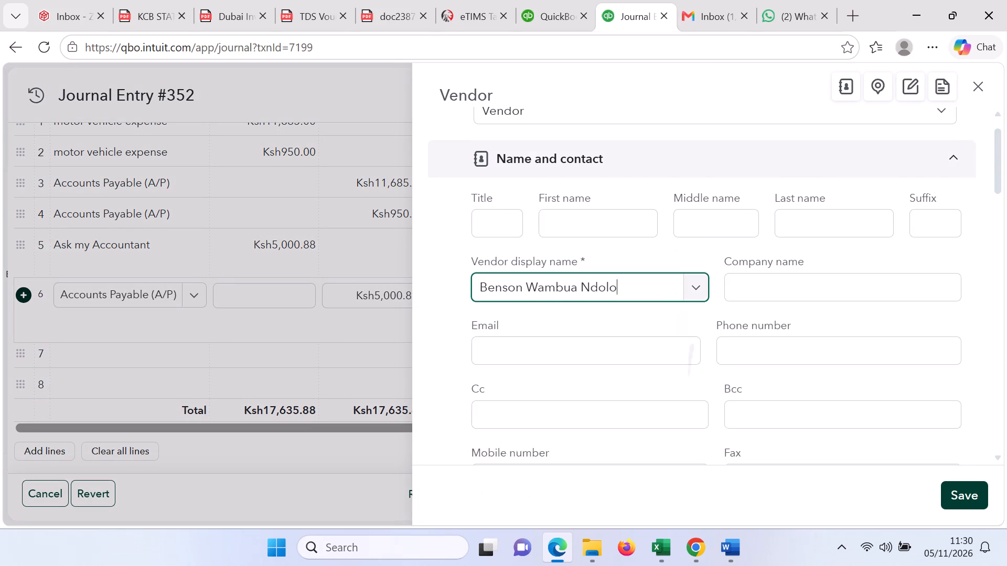
left_click(972, 504)
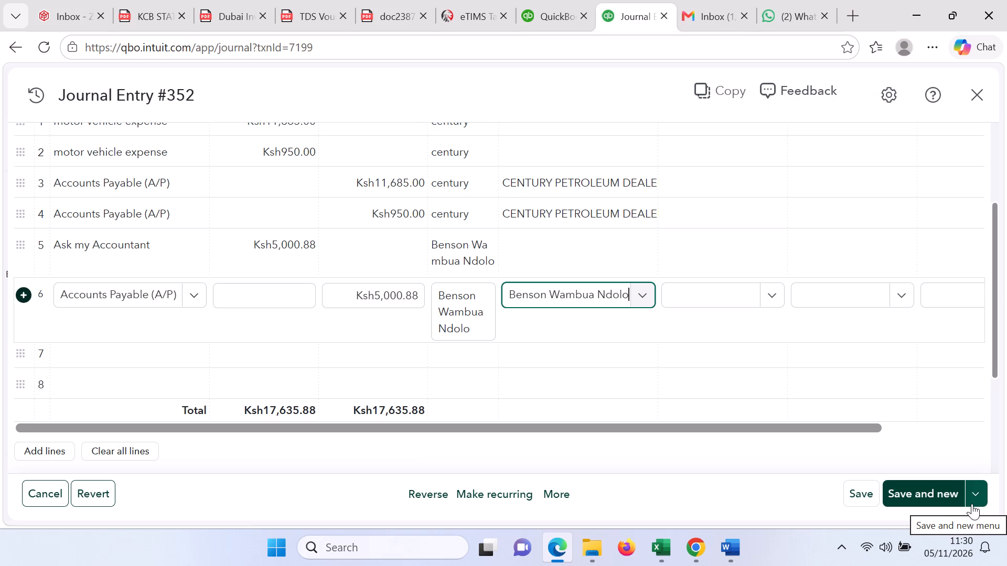
Save journal entry 352 without class values.
left_click(863, 497)
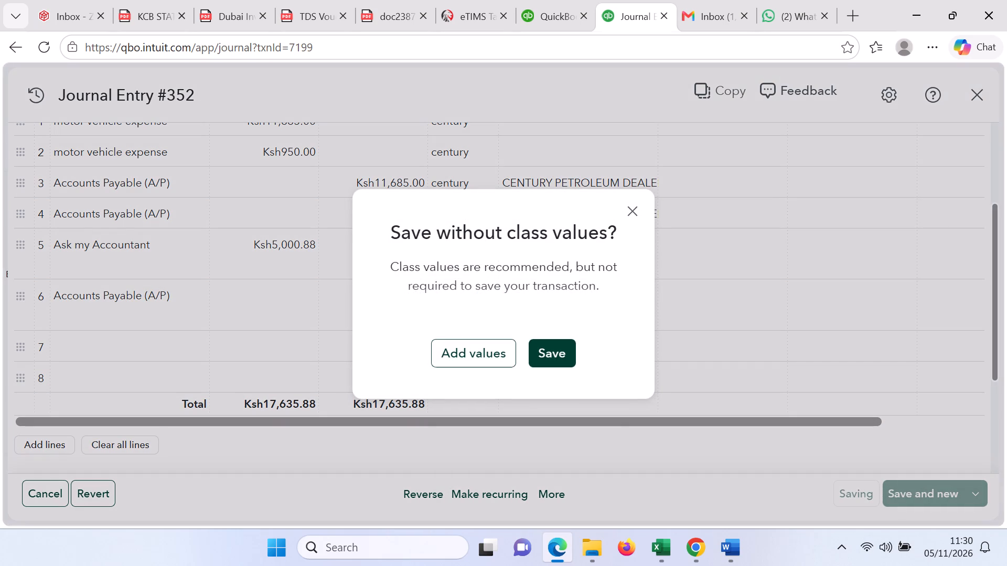
left_click(556, 347)
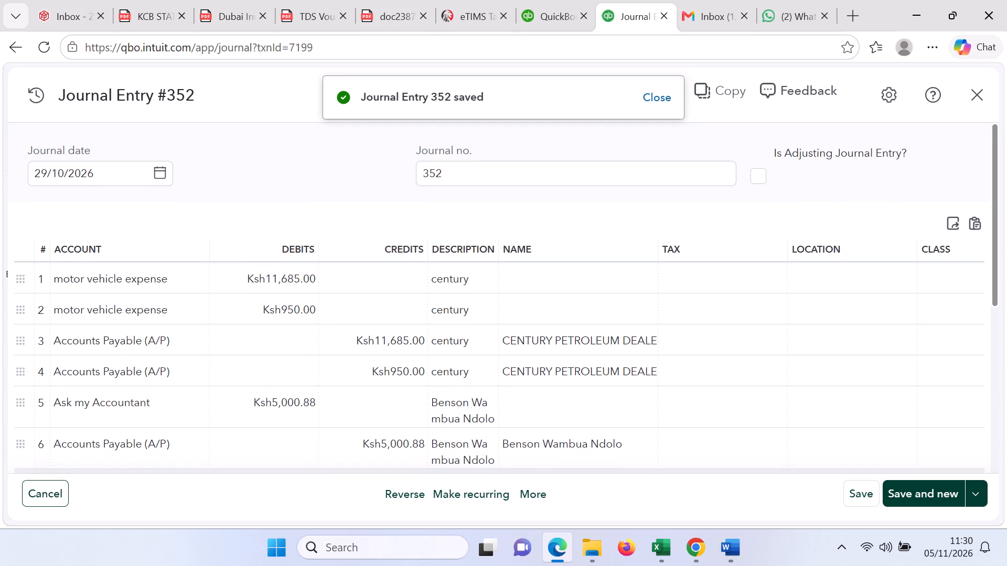
Leave the journal entry and return through the motor vehicle expense transaction report to the Profit and Loss summary report.
left_click(18, 47)
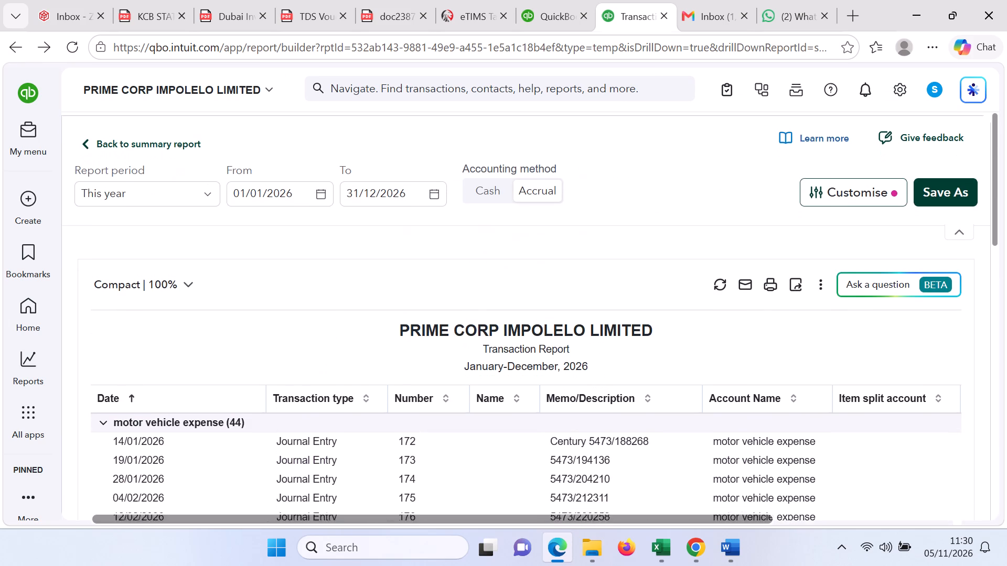
left_click(153, 139)
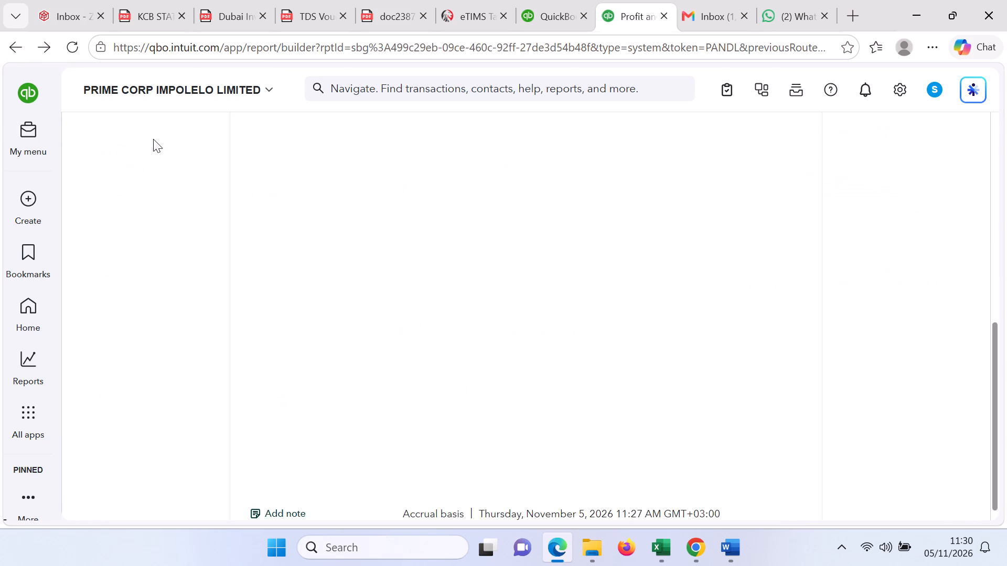
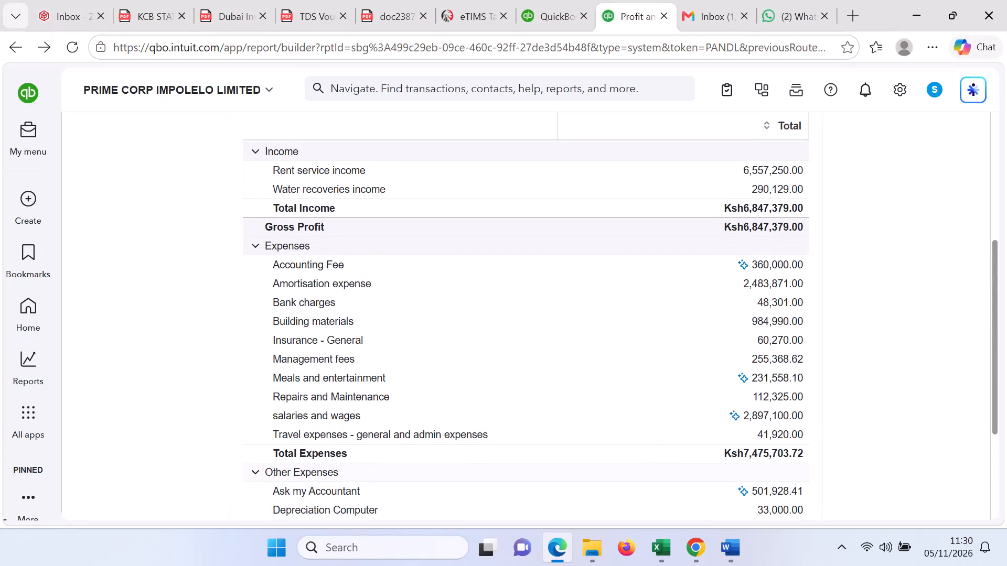
Open the transaction report behind the Accounting Fee total in the Profit and Loss report.
left_click(789, 268)
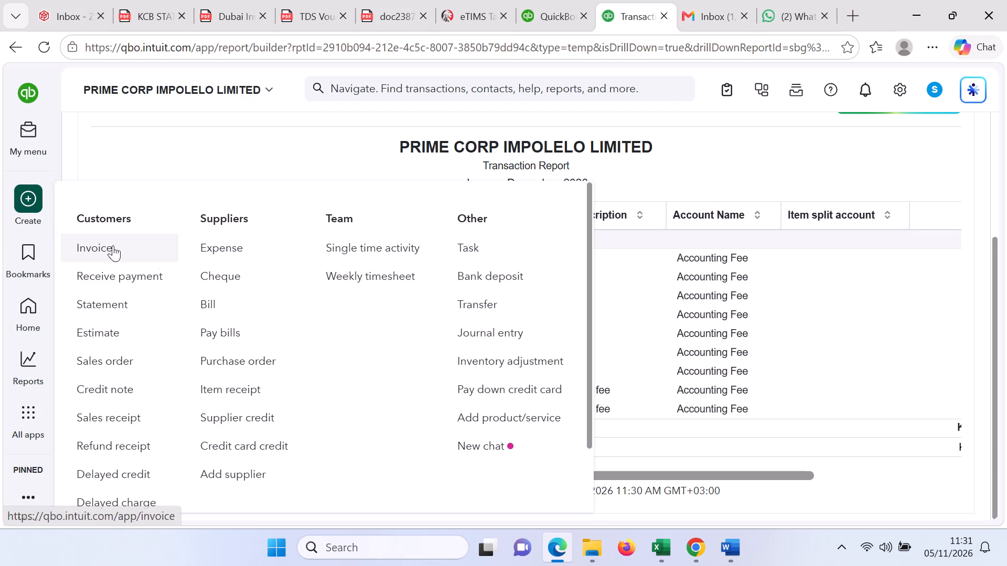
Start a new journal entry and fill line 1 with the Accounting Fee account, a 40,000 debit and the description "Accounting fee".
left_click(494, 339)
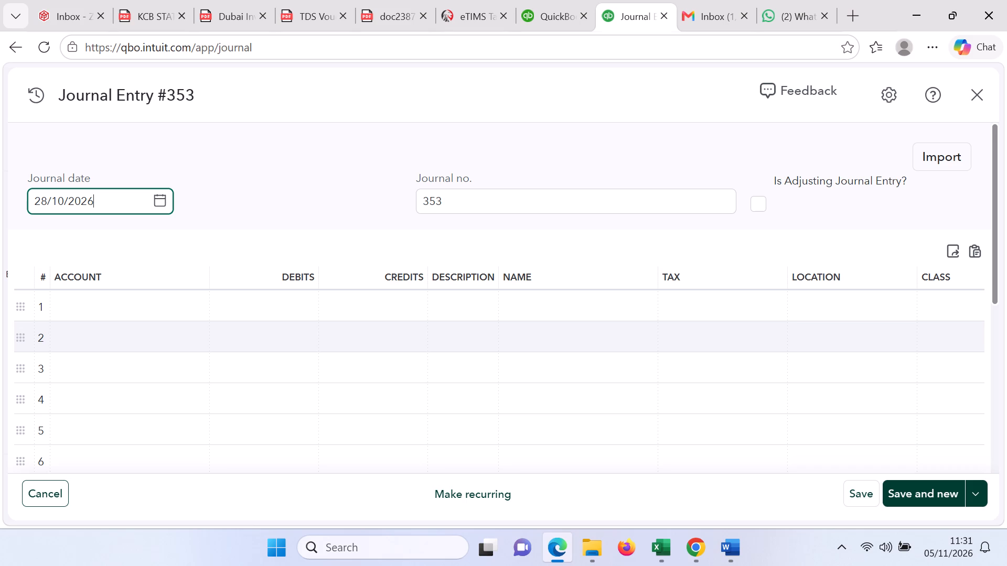
left_click(139, 314)
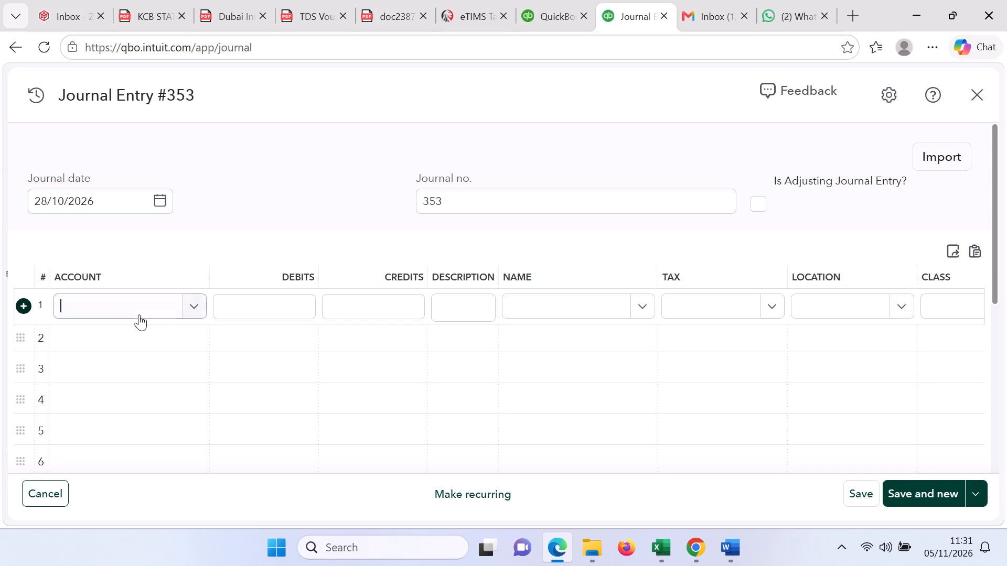
left_click(191, 313)
type("acc")
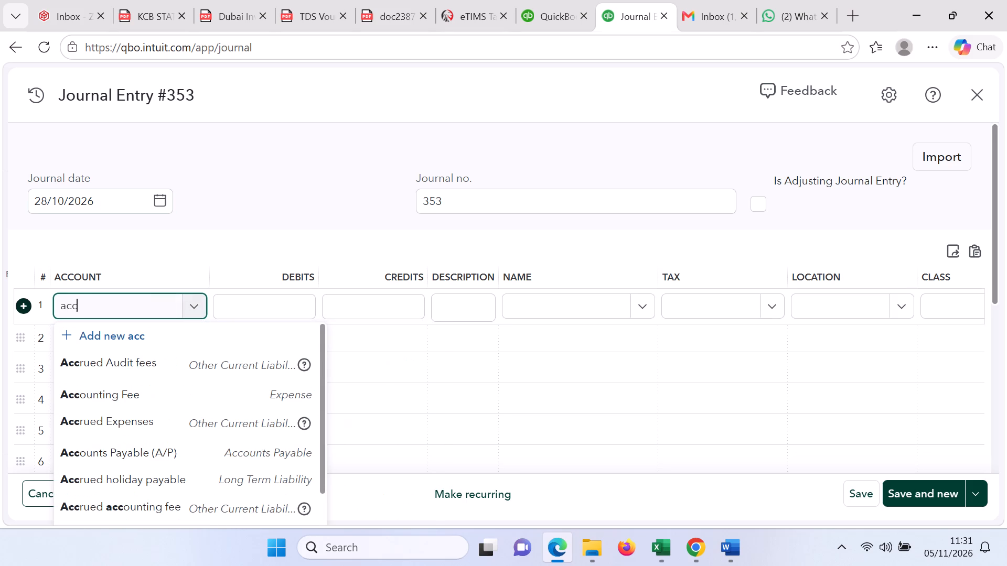
left_click(93, 396)
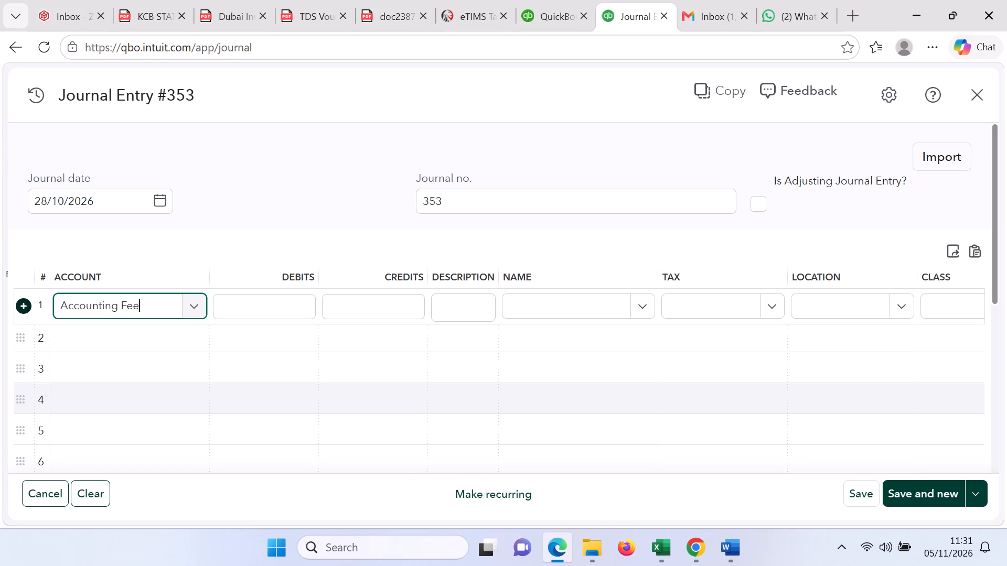
left_click(282, 315)
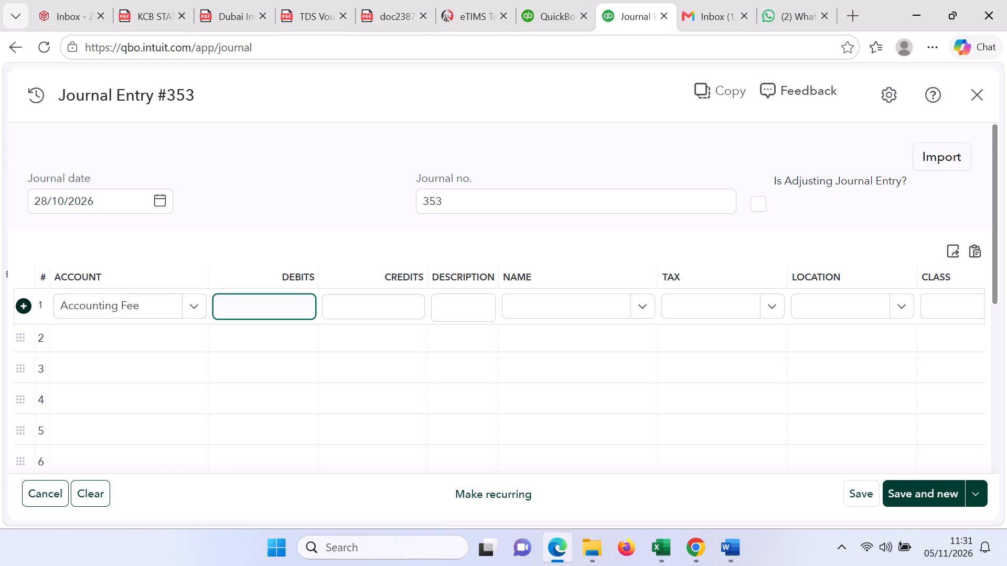
type("40000")
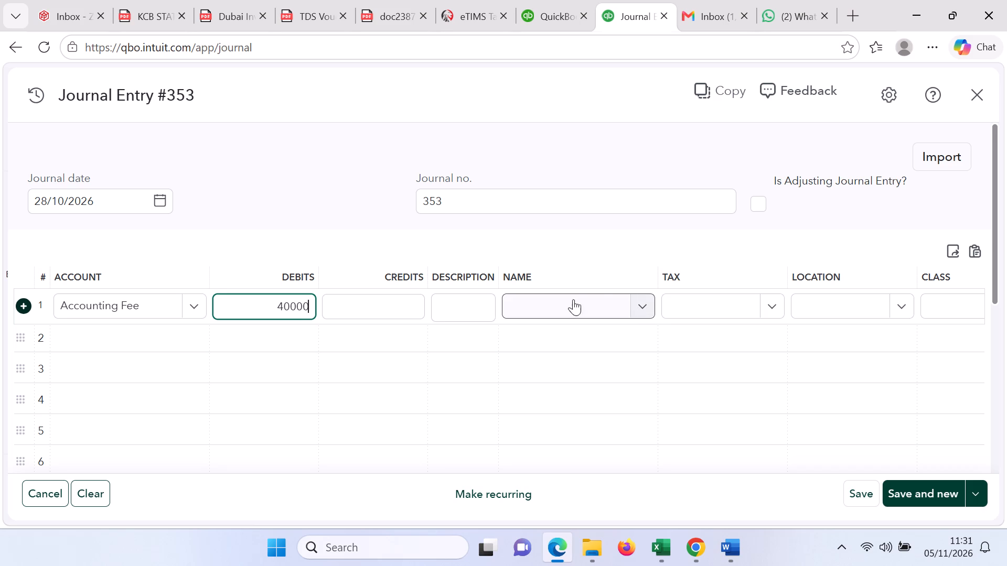
left_click(651, 303)
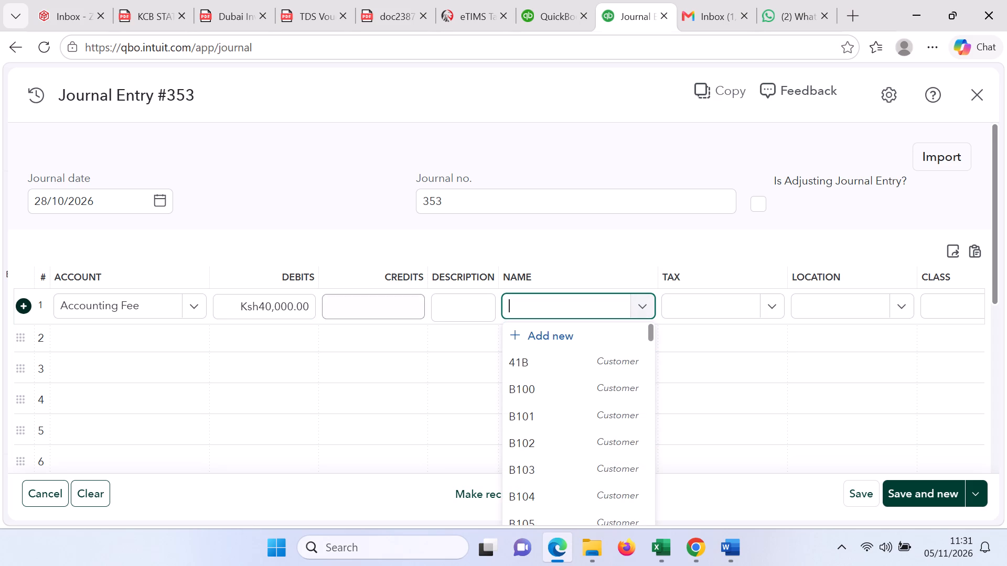
left_click(444, 321)
type("Account")
type("ing fee")
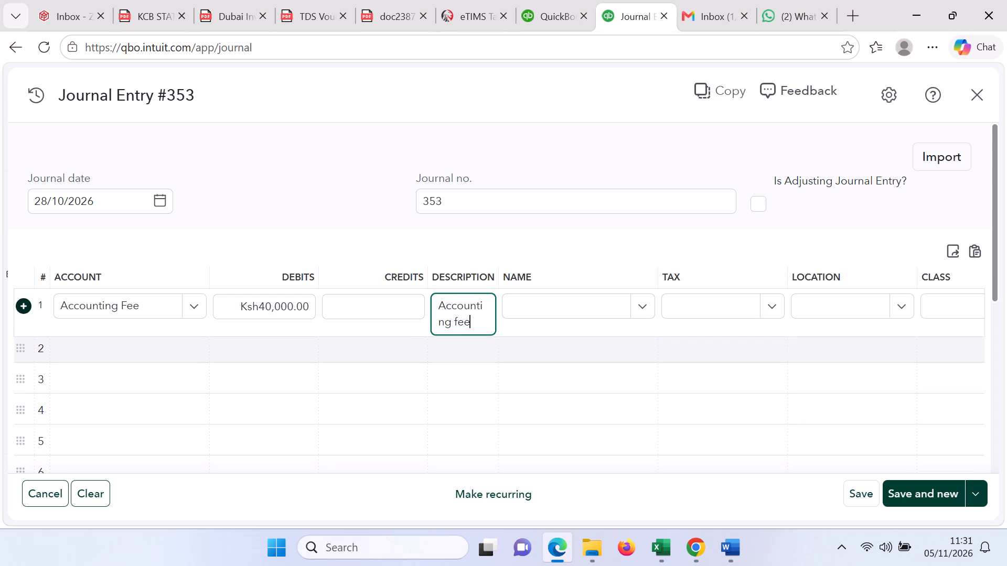
Add line 2 with the Accrued accounting fee account, crediting the balancing 40,000.
left_click(122, 351)
type("acc")
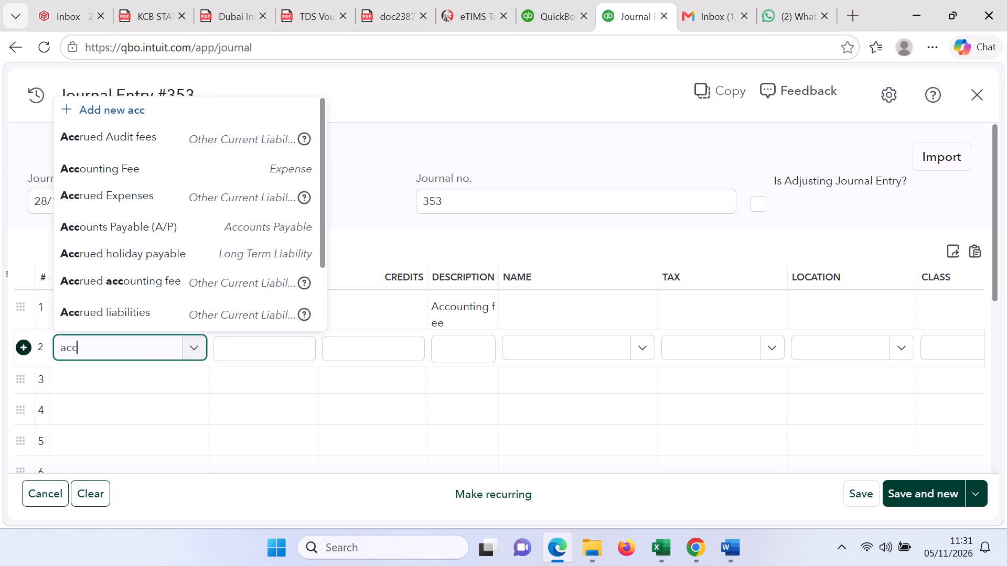
type("rued")
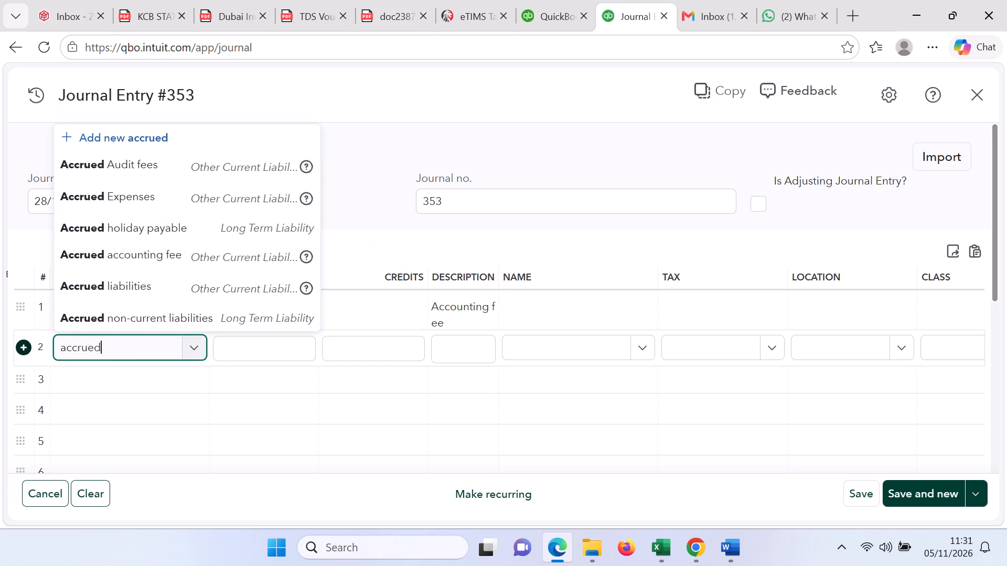
left_click(172, 262)
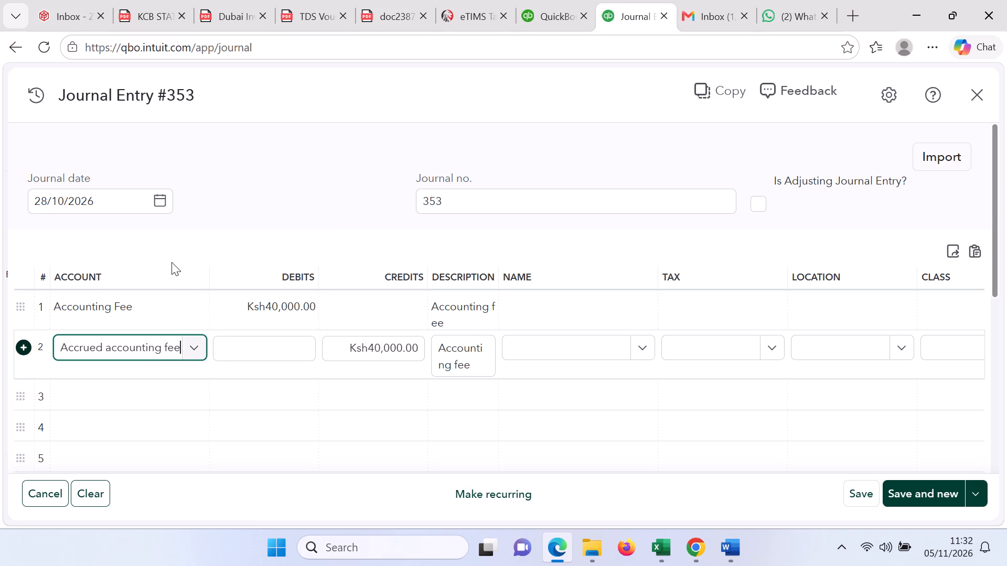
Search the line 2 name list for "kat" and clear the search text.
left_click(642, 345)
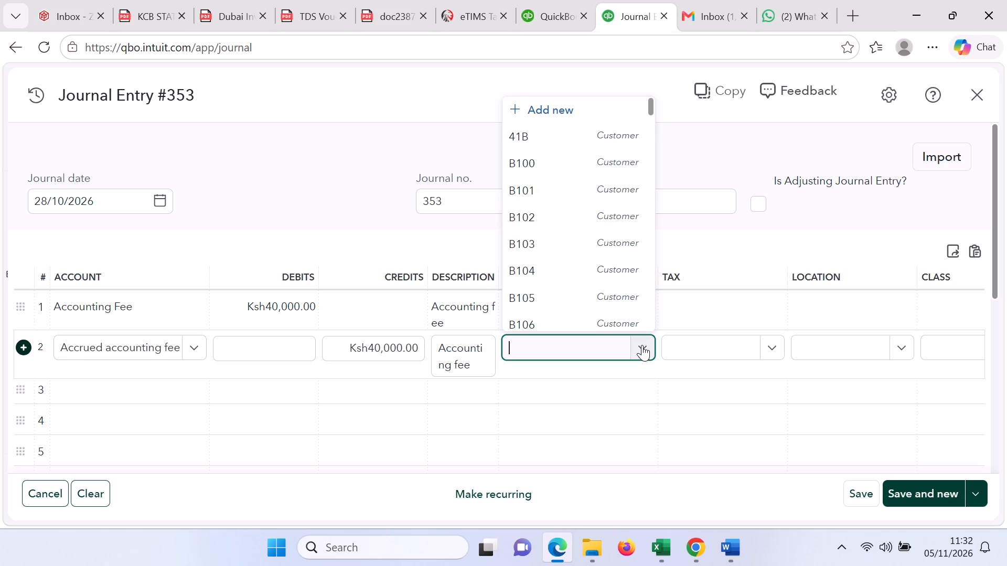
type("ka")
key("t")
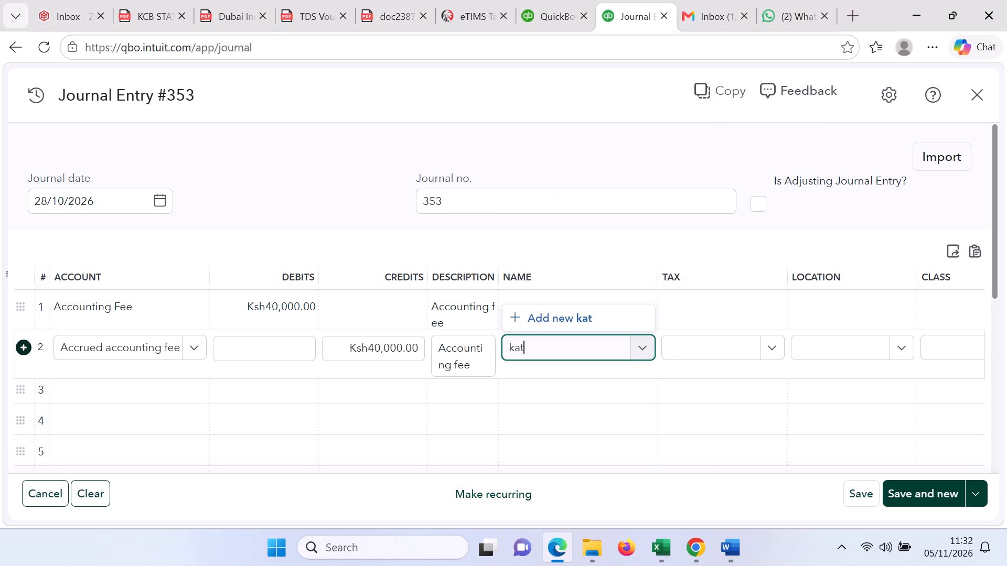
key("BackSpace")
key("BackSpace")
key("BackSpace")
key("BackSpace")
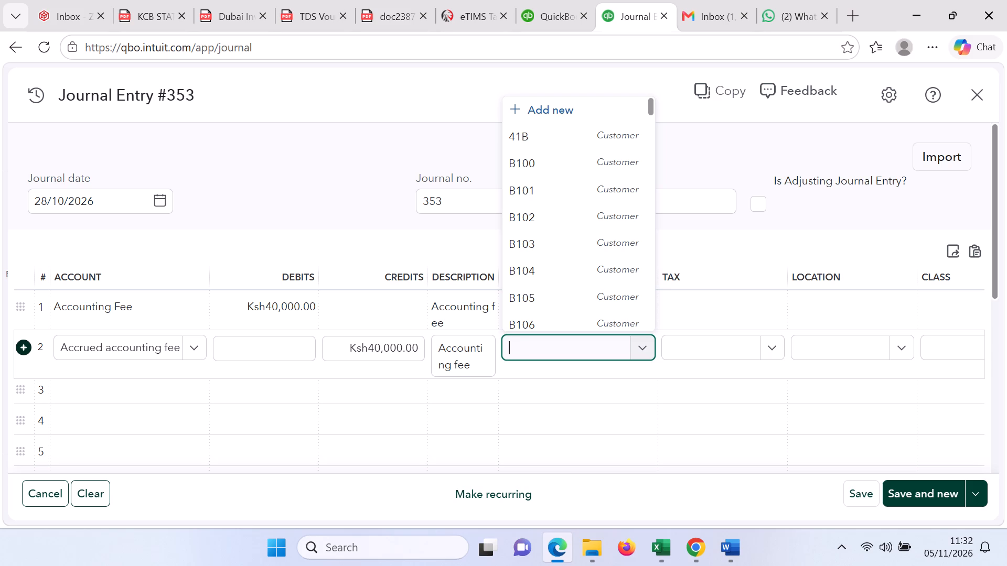
Set the line 2 name to the supplier Exis East Africa Consulting and save the journal entry without class values.
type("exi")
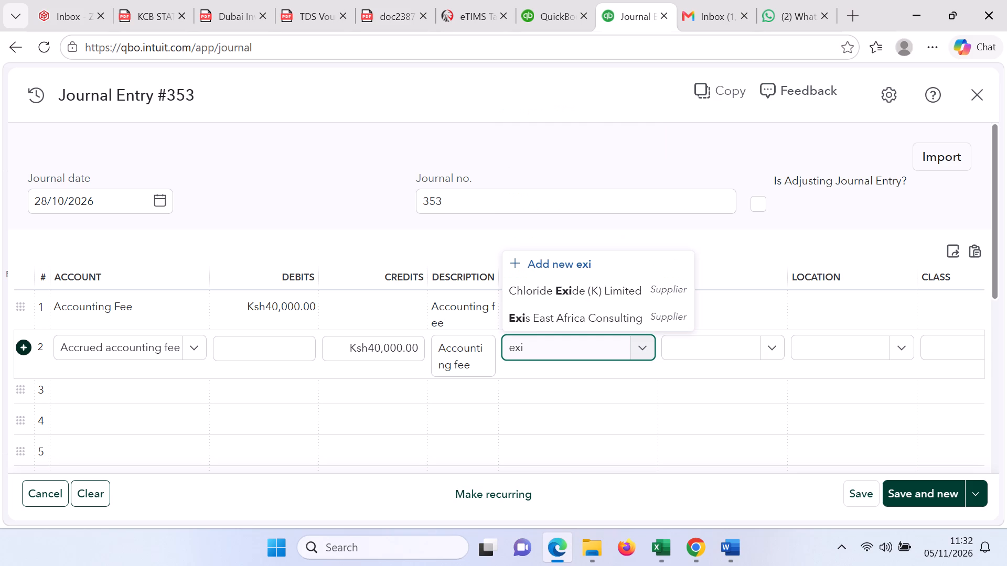
left_click(610, 312)
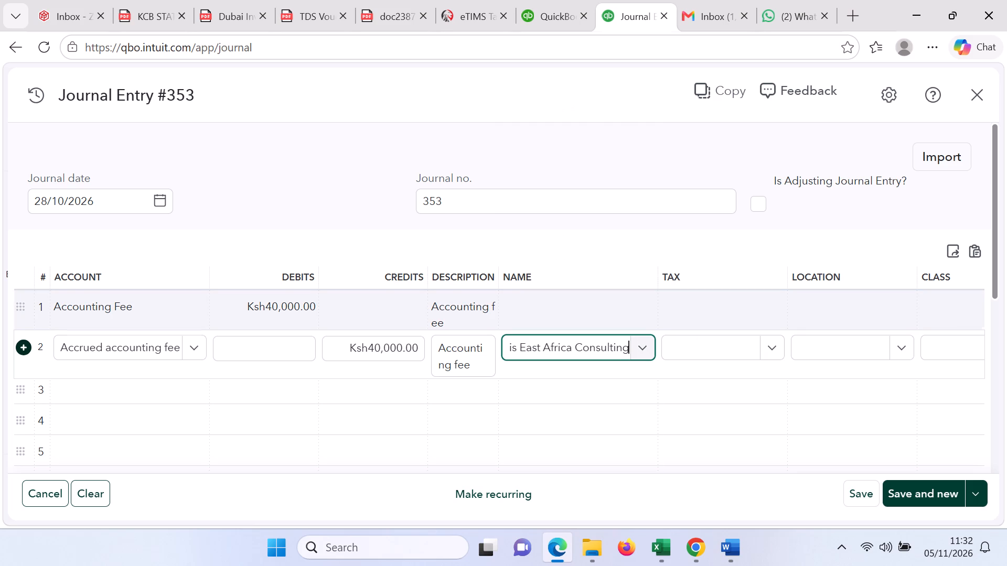
left_click(863, 490)
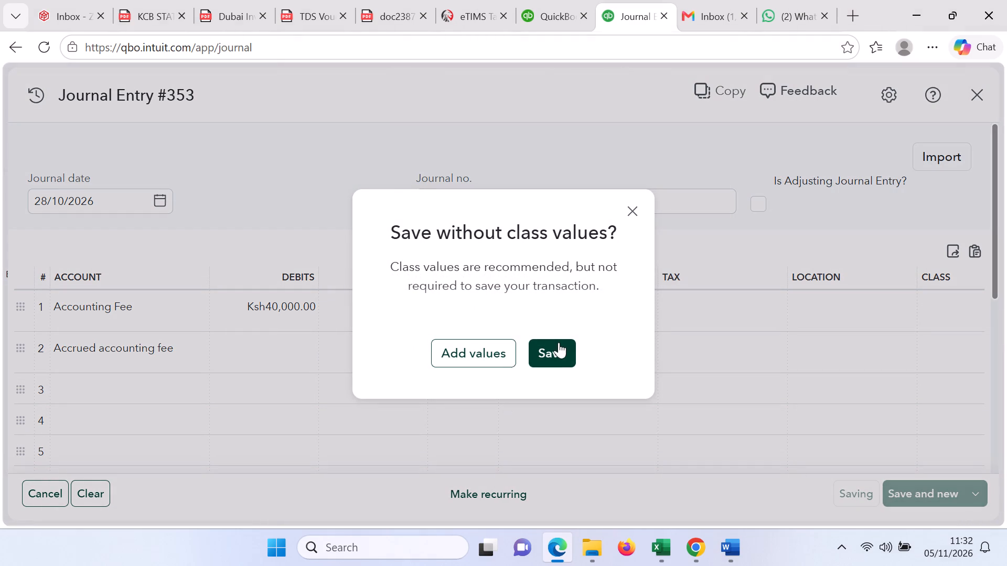
left_click(557, 351)
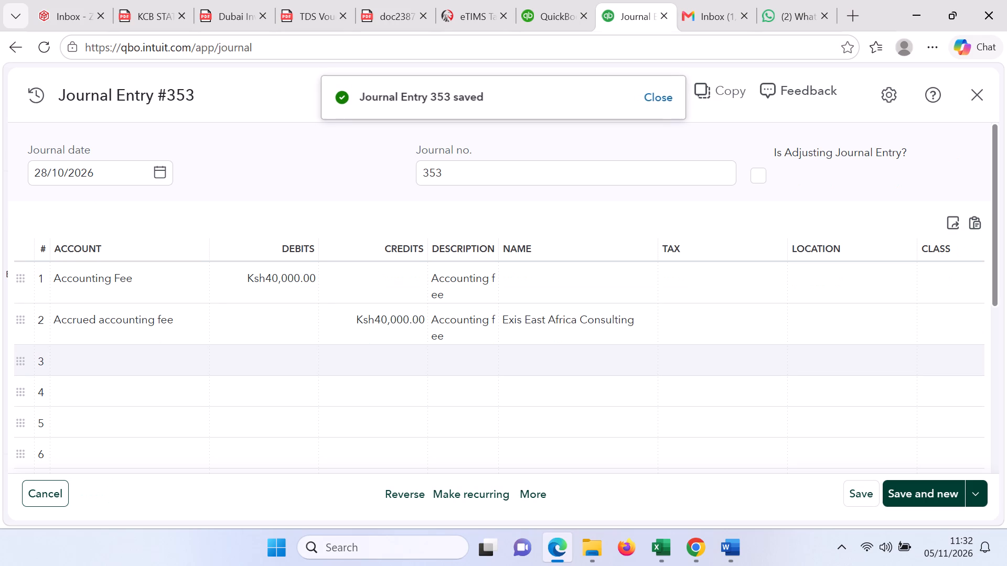
Return from the saved journal entry to the Accounting Fee transaction report.
left_click(18, 53)
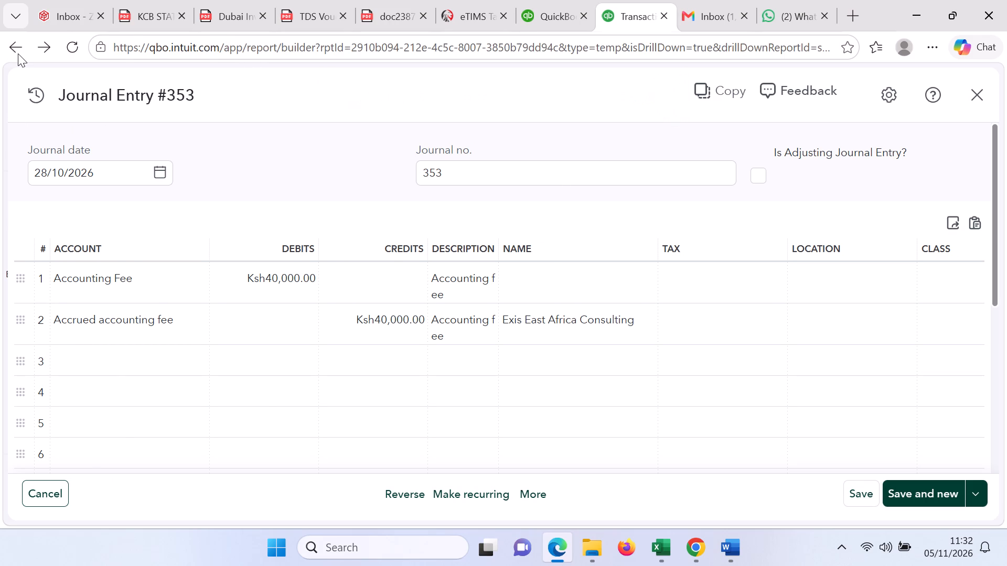